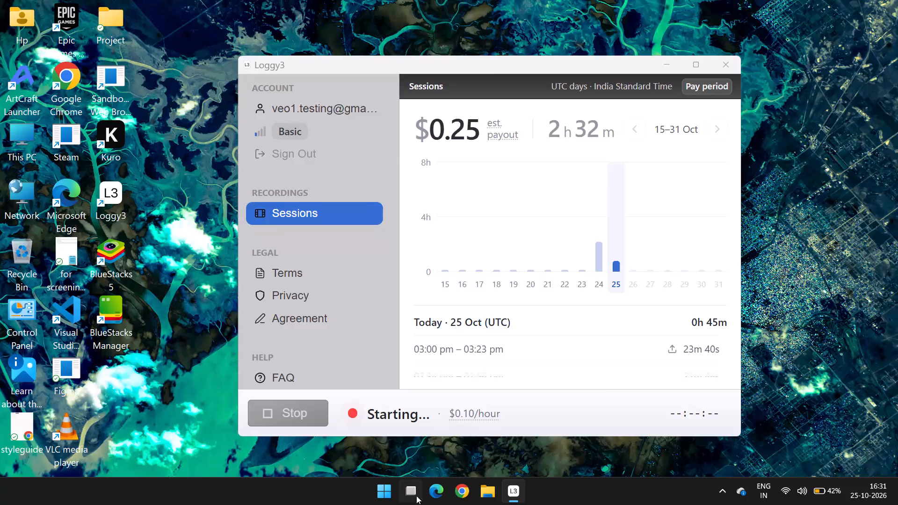
Switch to the virtual desktop named Work.
click(411, 415)
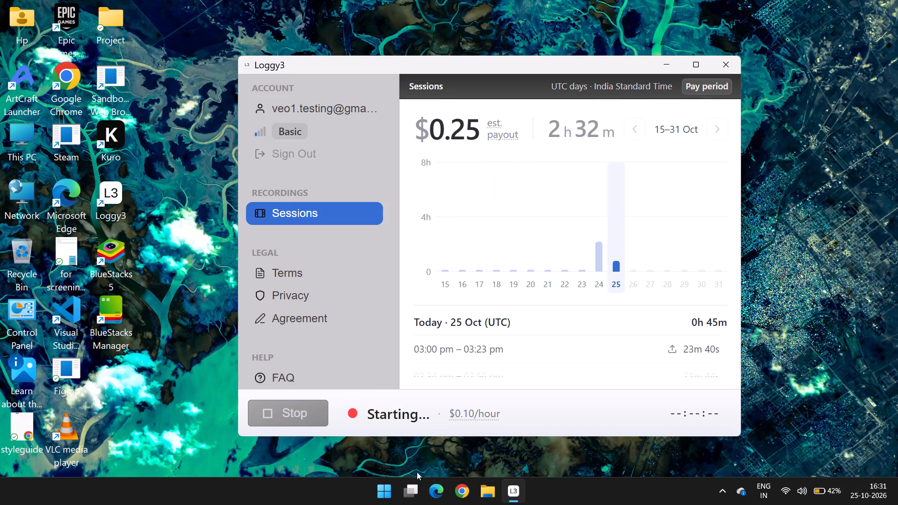
click(410, 488)
click(525, 425)
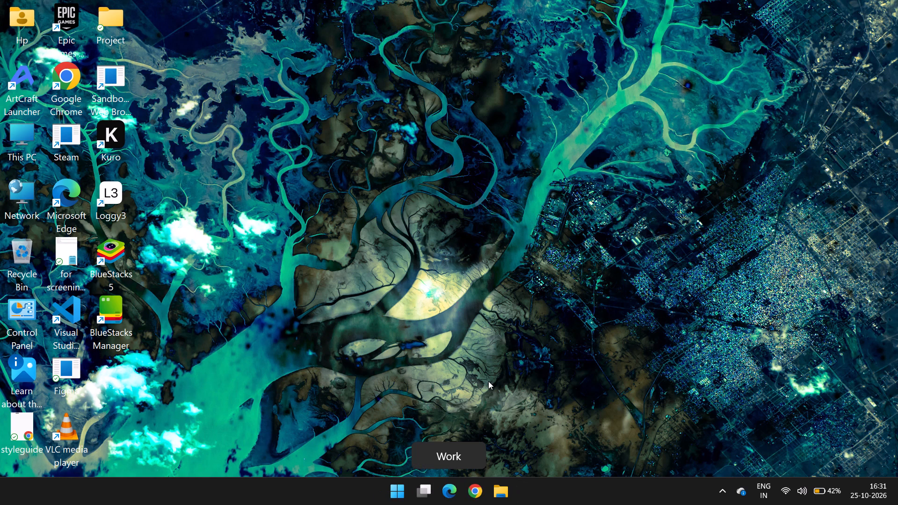
Search the computer for "figma" and launch the Figma app.
click(398, 293)
text(figma)
key(Return)
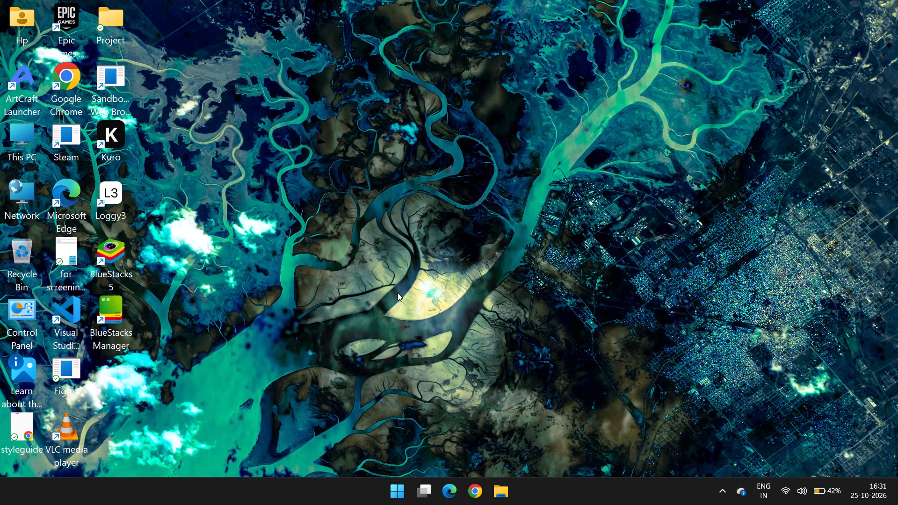
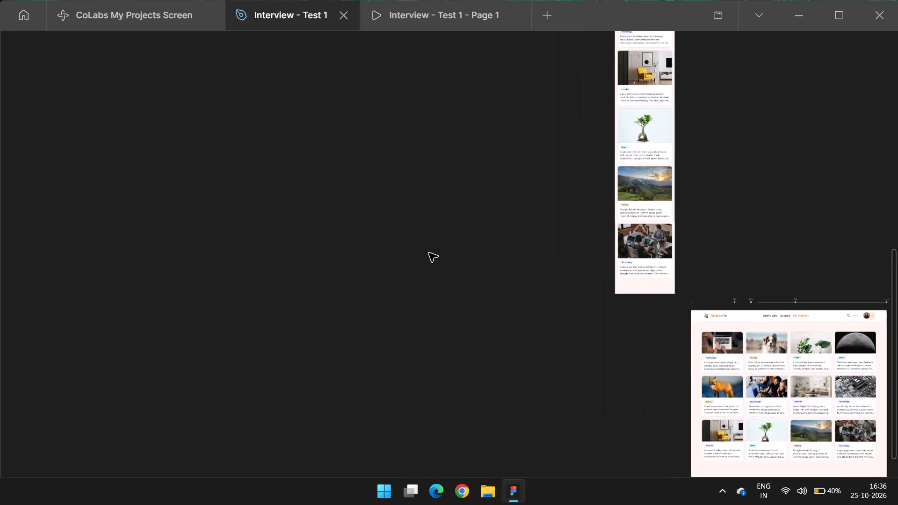
Delete the loose copy of the projects page and its markers below the 440 frame.
scroll(427, 247, up, 1)
scroll(438, 245, left, 1)
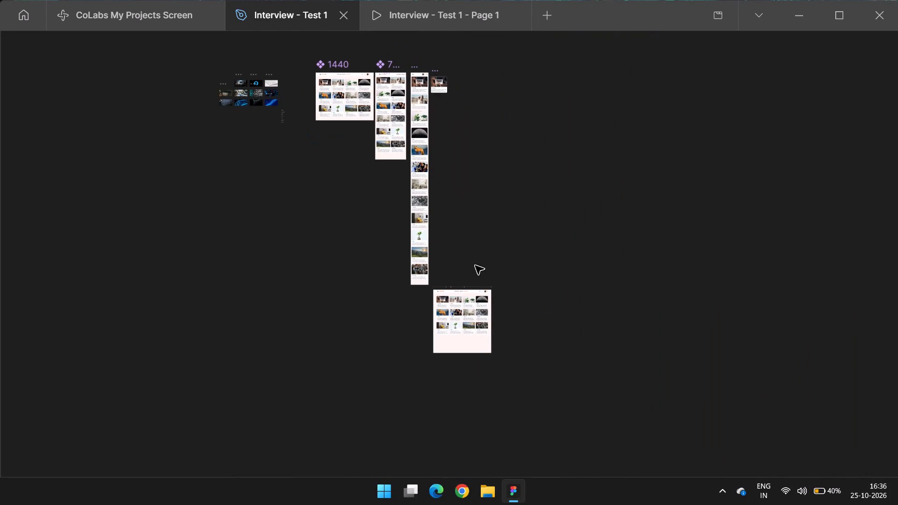
click(448, 285)
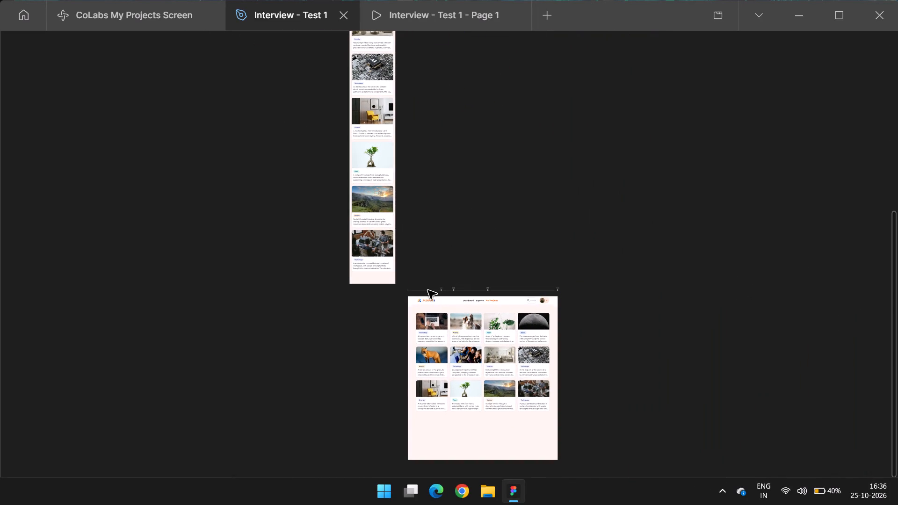
click(428, 290)
drag(630, 460, 472, 308)
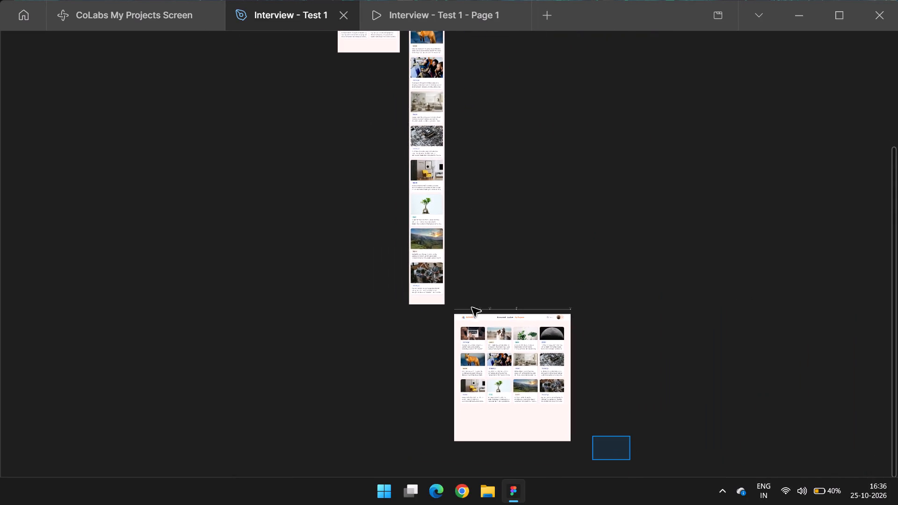
drag(472, 308, 454, 298)
key(Delete)
Widen the Technology tag in card component 1 beside the 440 frame to about 299 px.
scroll(521, 276, right, 1)
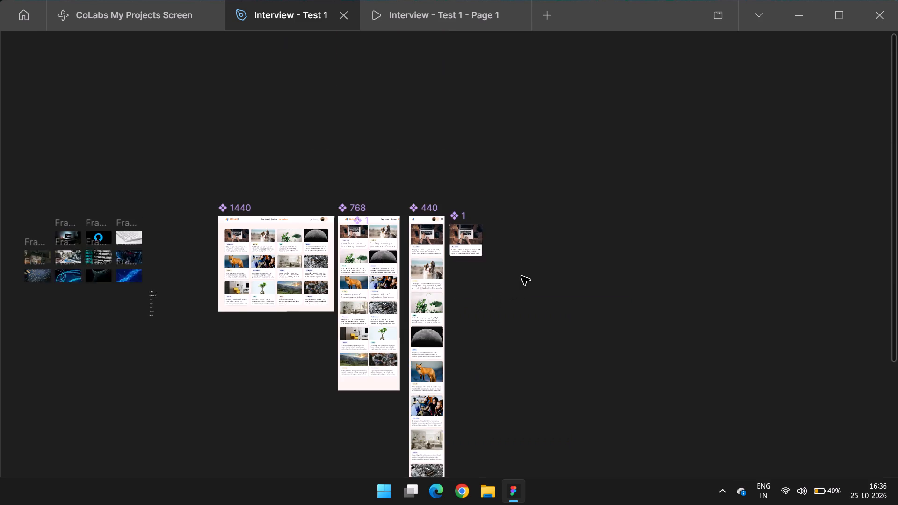
scroll(521, 276, right, 1)
ctrl+scroll(523, 279, up, 4)
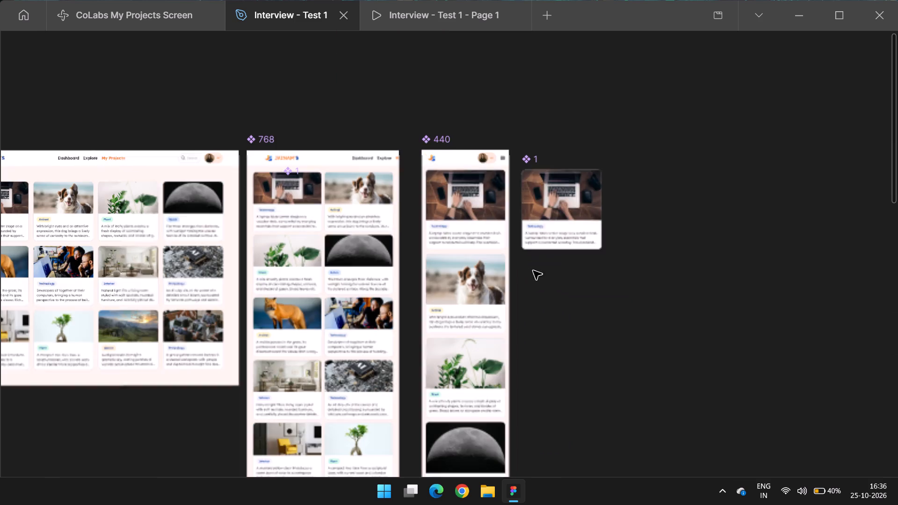
ctrl+scroll(575, 212, up, 6)
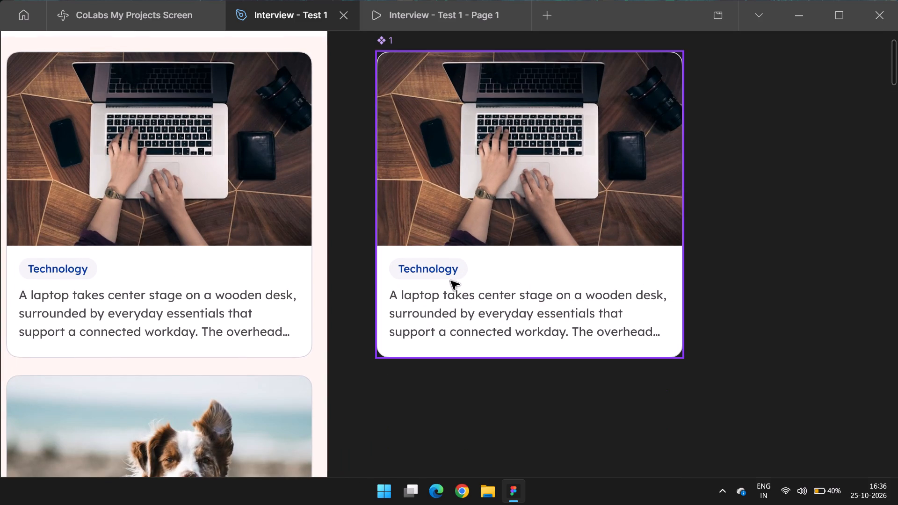
click(456, 276)
triple_click(461, 269)
double_click(461, 269)
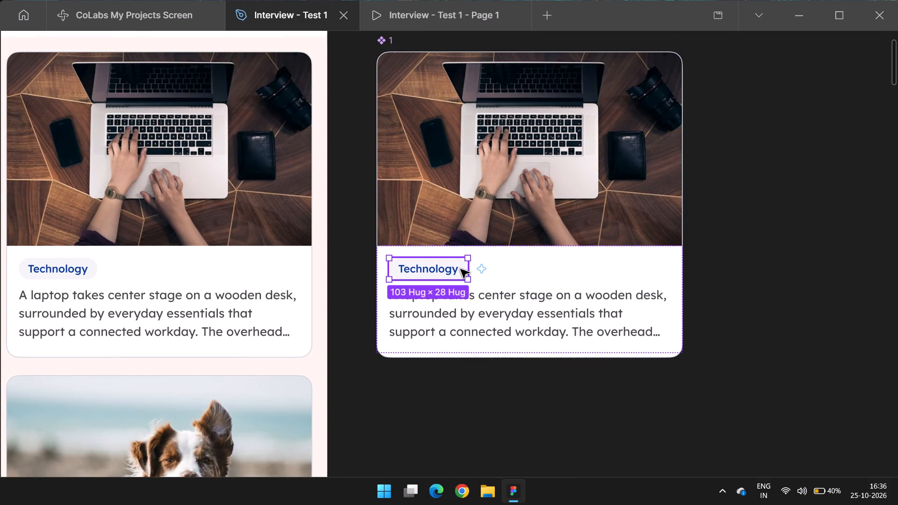
drag(467, 269, 614, 275)
Delete the standalone card component 1 beside the 440 frame.
ctrl+scroll(633, 278, down, 4)
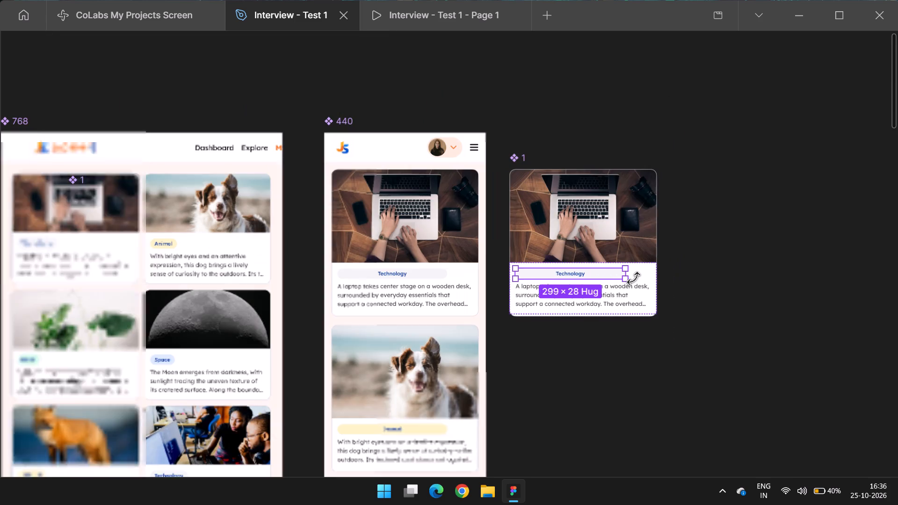
ctrl+scroll(634, 279, down, 3)
click(576, 199)
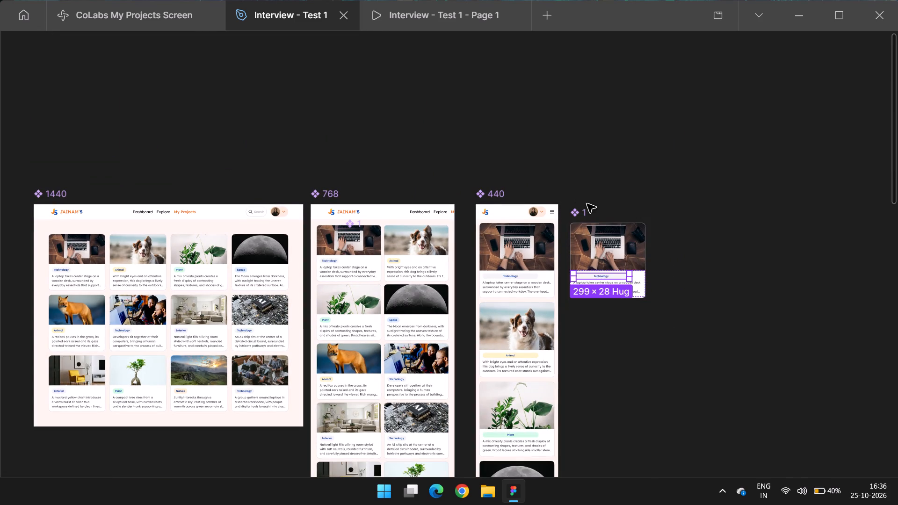
click(578, 208)
key(Delete)
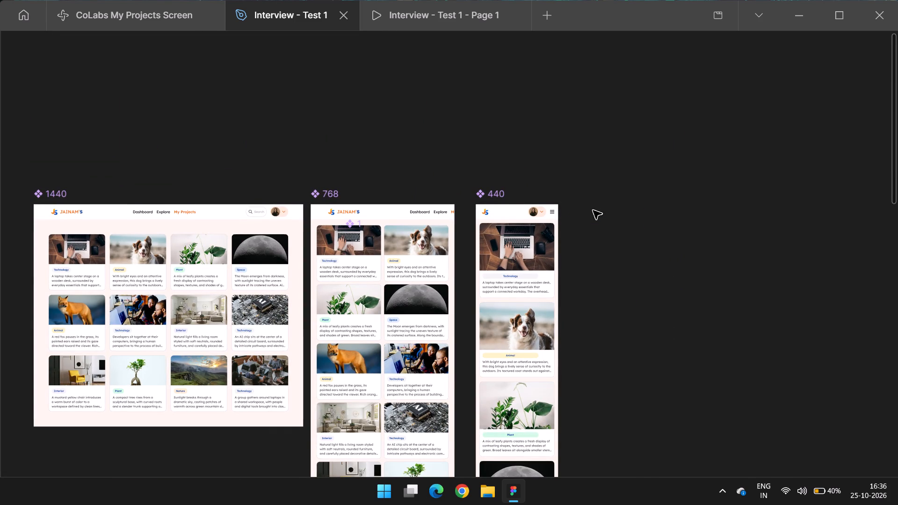
Delete the loose image frames and category labels beside the 1440 frame.
scroll(593, 210, down, 1)
scroll(567, 202, right, 2)
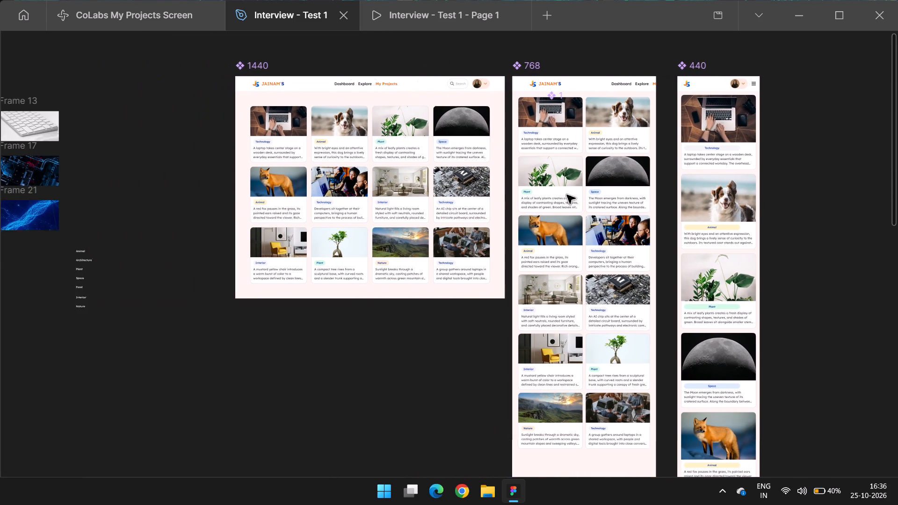
scroll(567, 195, right, 1)
drag(100, 80, 310, 238)
key(Delete)
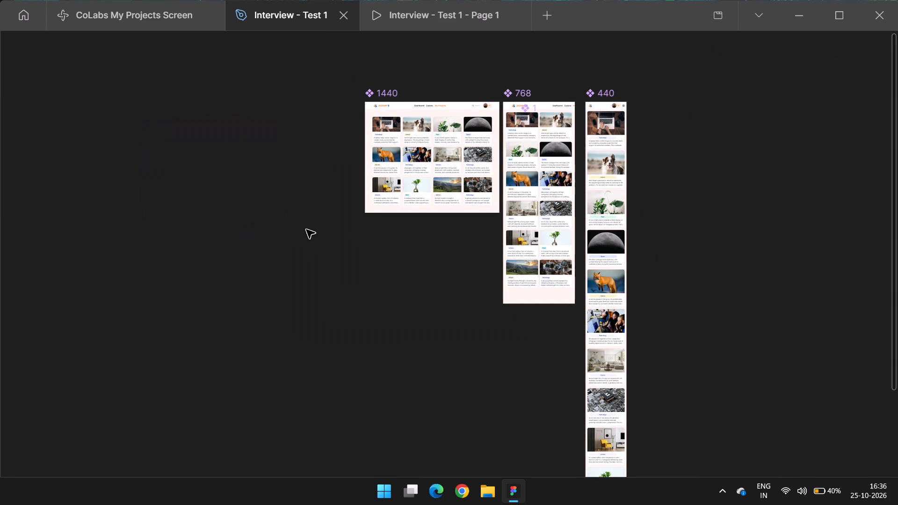
Change the card grid in the 1440 frame to a horizontal auto layout flow with wrapping enabled.
scroll(306, 230, left, 2)
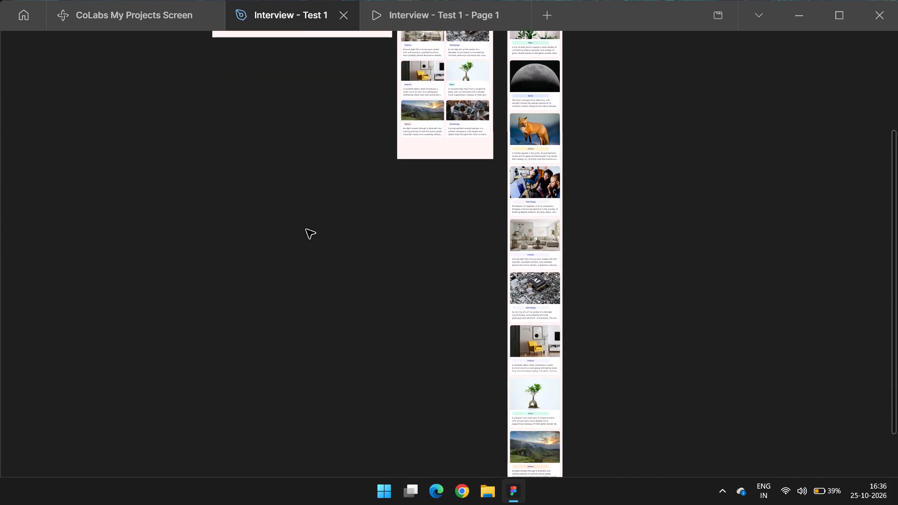
ctrl+scroll(231, 214, up, 4)
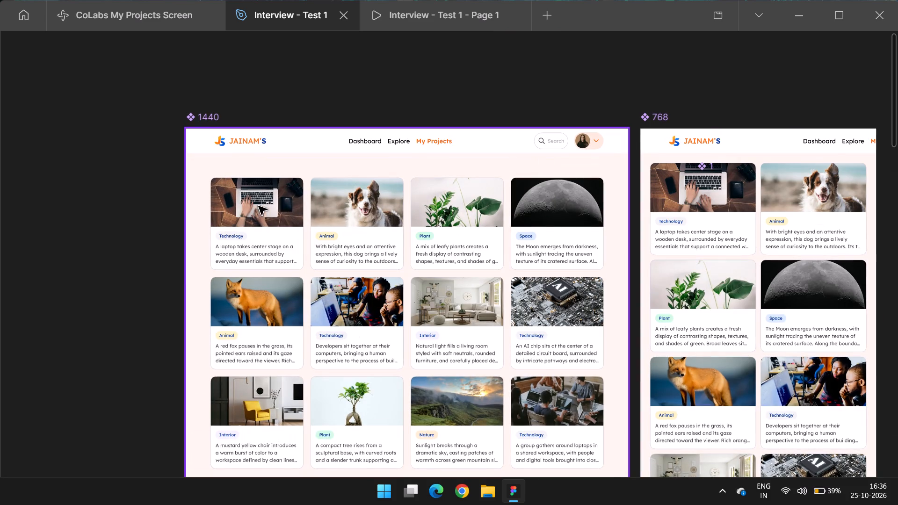
click(292, 206)
double_click(282, 207)
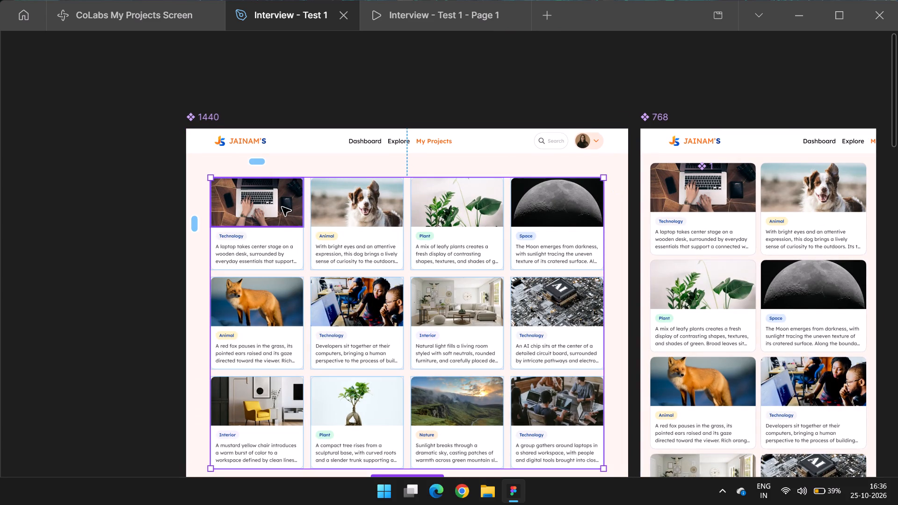
double_click(292, 209)
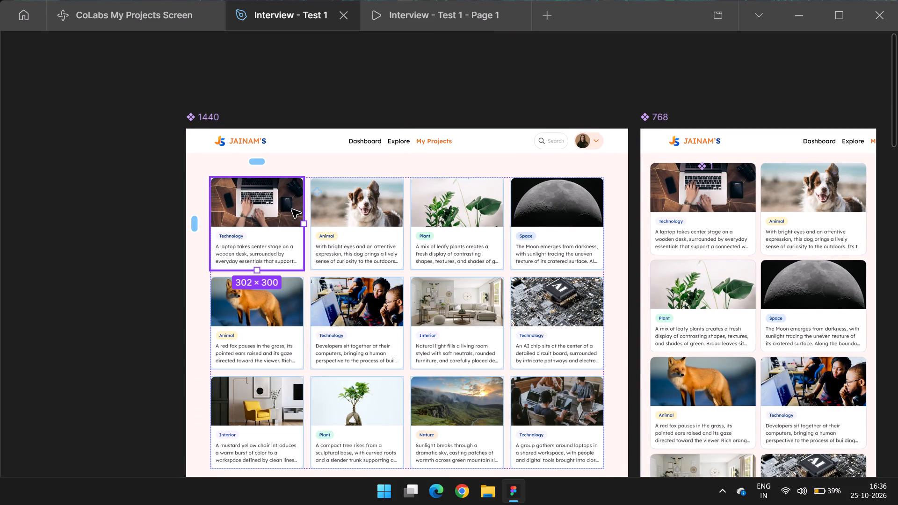
key(shift+Return)
key(ctrl+backslash)
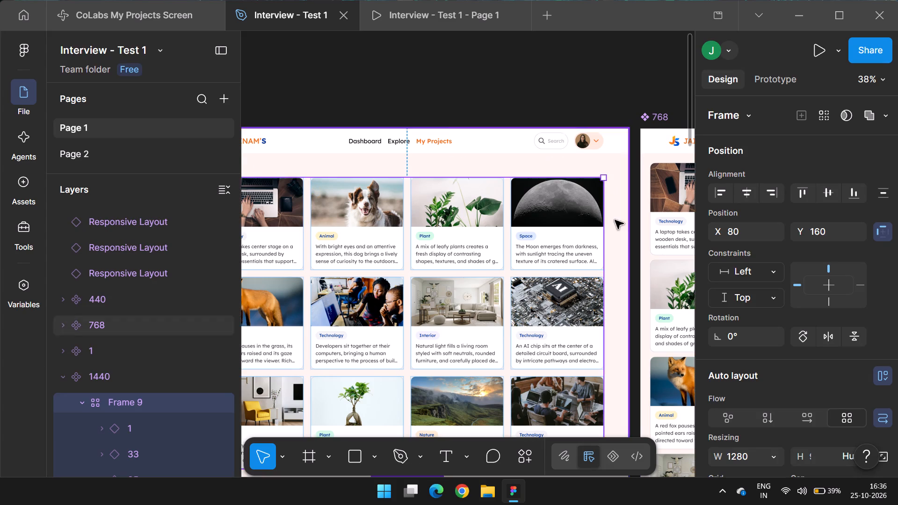
ctrl+scroll(614, 219, down, 4)
scroll(785, 408, down, 6)
scroll(779, 375, up, 3)
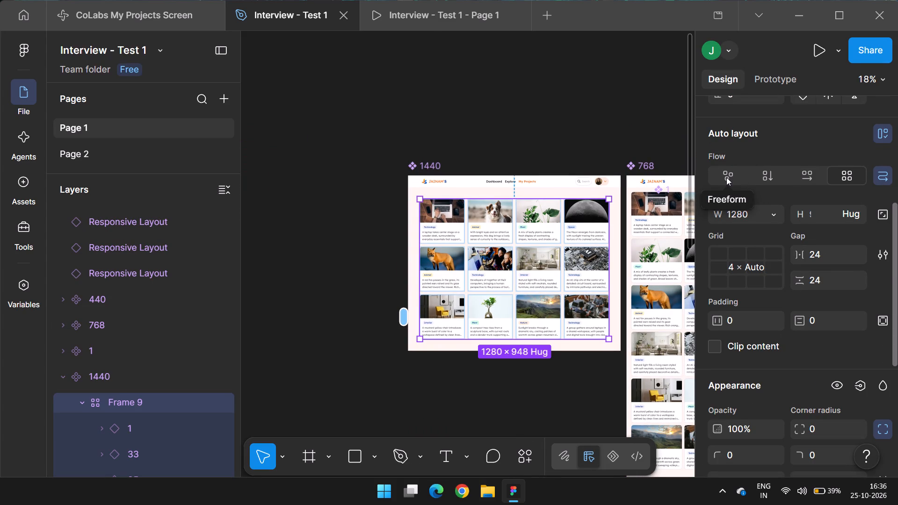
click(882, 177)
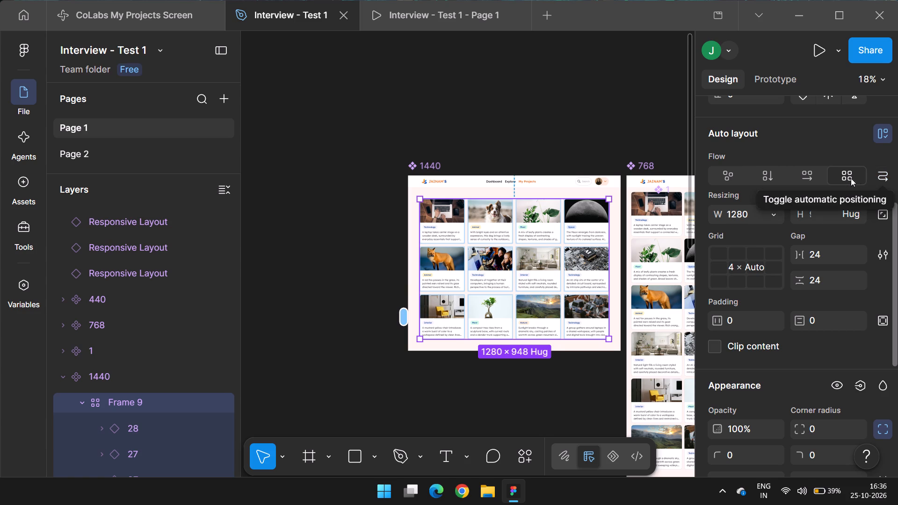
click(722, 173)
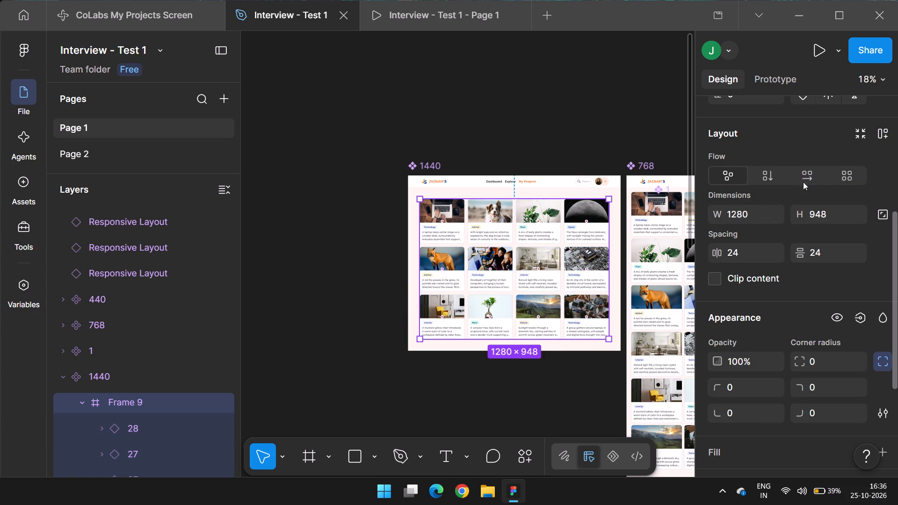
ctrl+scroll(512, 265, up, 3)
click(800, 174)
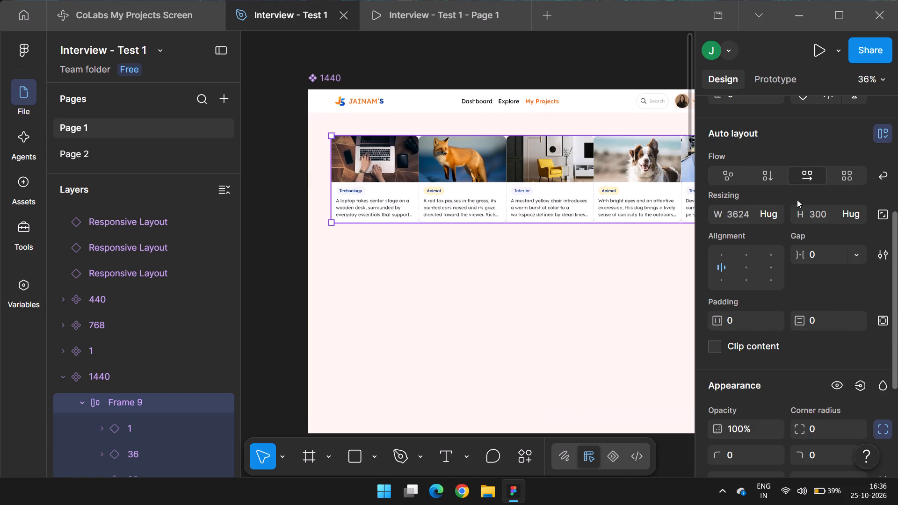
ctrl+scroll(507, 191, down, 4)
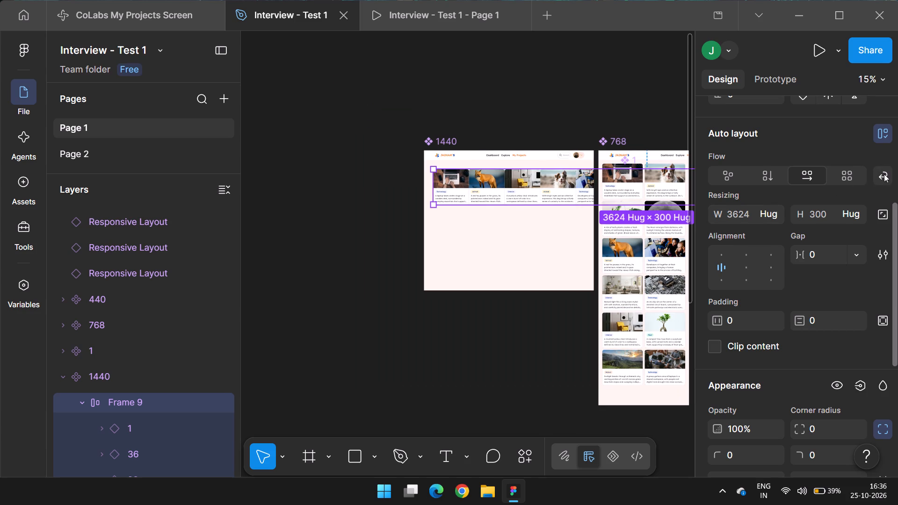
click(884, 174)
Narrow the wrapped card layout in the 1440 frame to a width of about 1208.
ctrl+scroll(514, 203, down, 3)
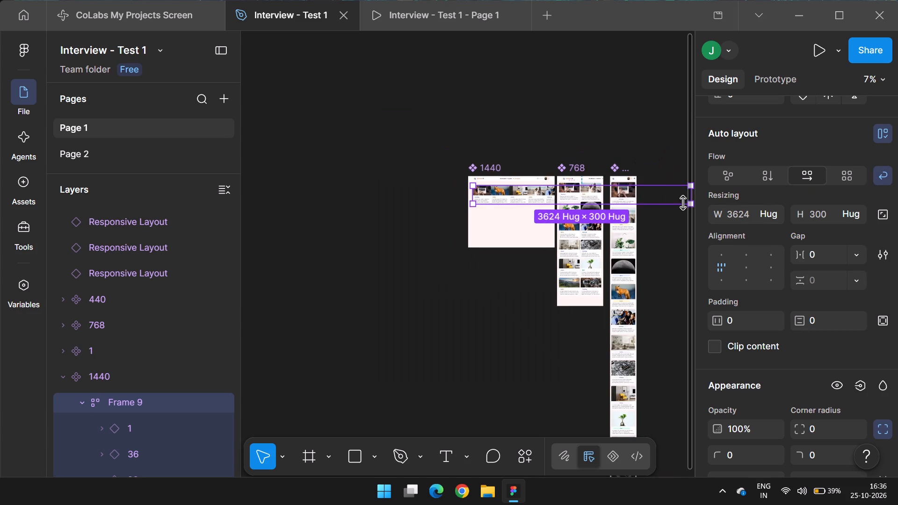
ctrl+scroll(548, 194, down, 3)
drag(623, 194, 560, 211)
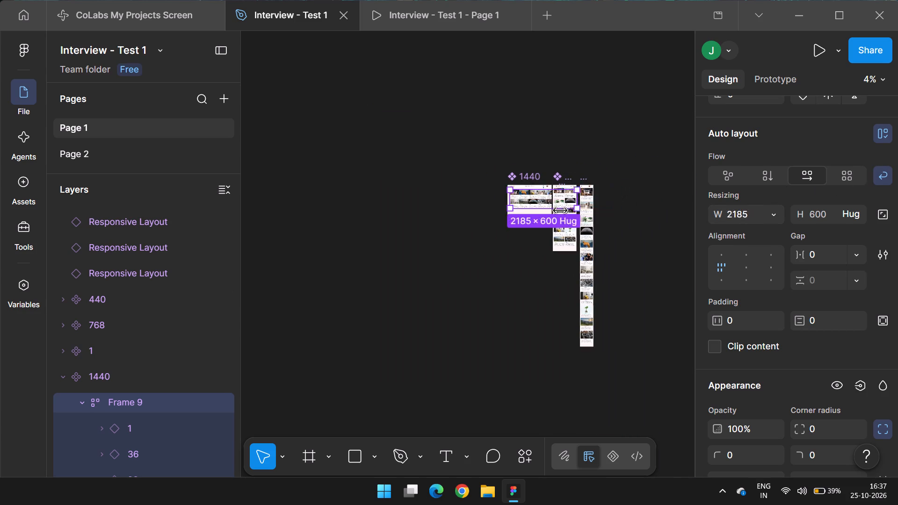
drag(560, 211, 552, 215)
ctrl+scroll(547, 210, up, 11)
ctrl+scroll(615, 183, down, 3)
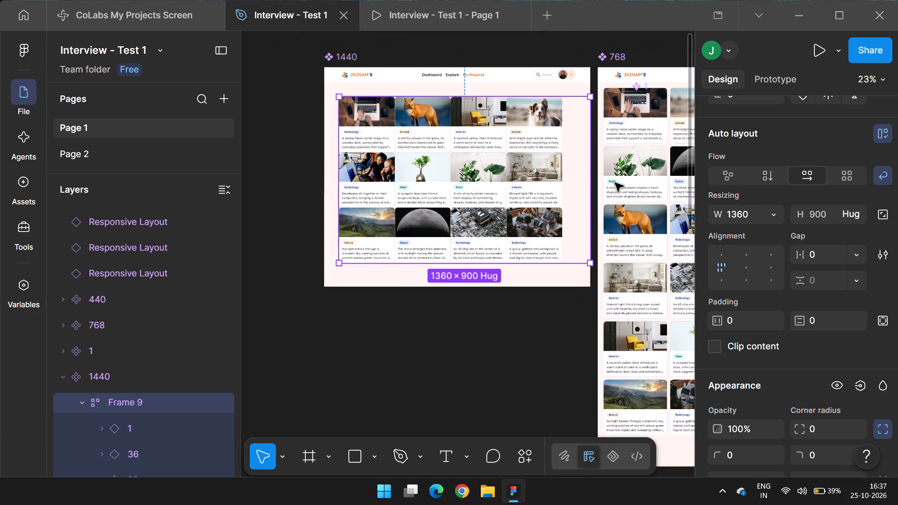
ctrl+scroll(564, 152, up, 1)
drag(598, 145, 562, 160)
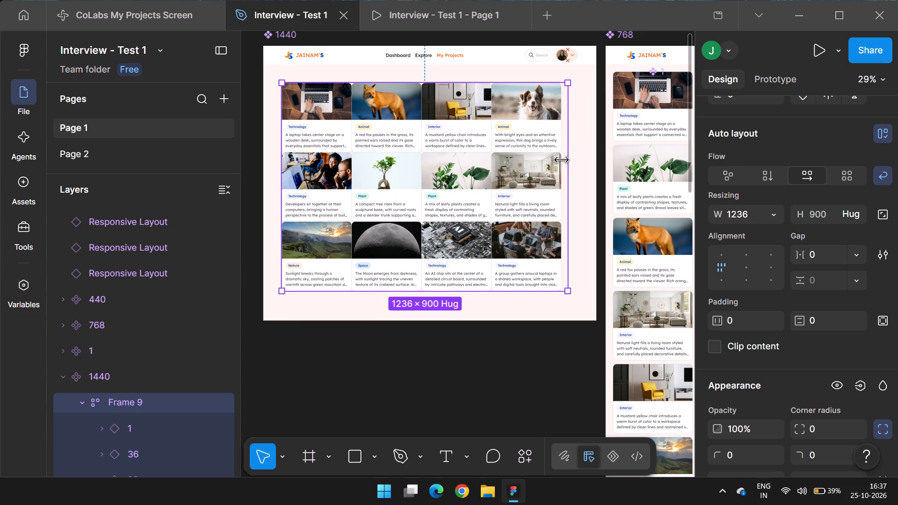
drag(562, 160, 560, 162)
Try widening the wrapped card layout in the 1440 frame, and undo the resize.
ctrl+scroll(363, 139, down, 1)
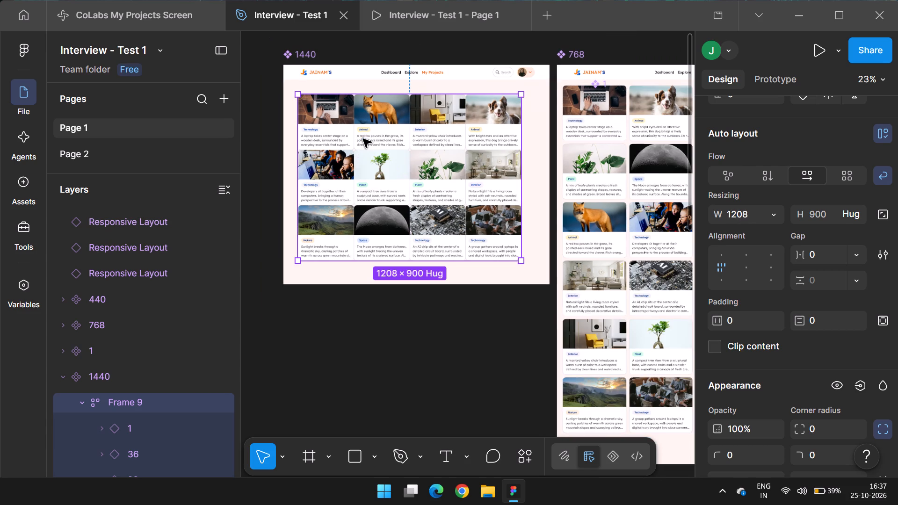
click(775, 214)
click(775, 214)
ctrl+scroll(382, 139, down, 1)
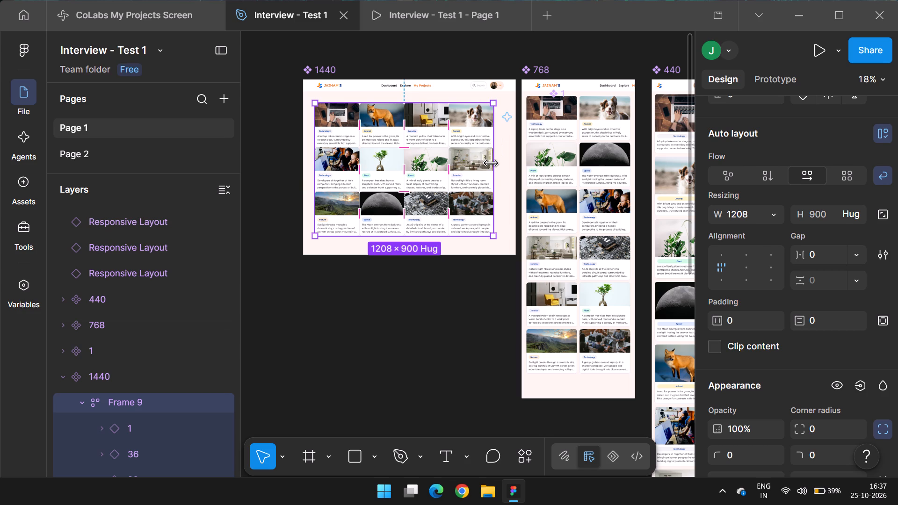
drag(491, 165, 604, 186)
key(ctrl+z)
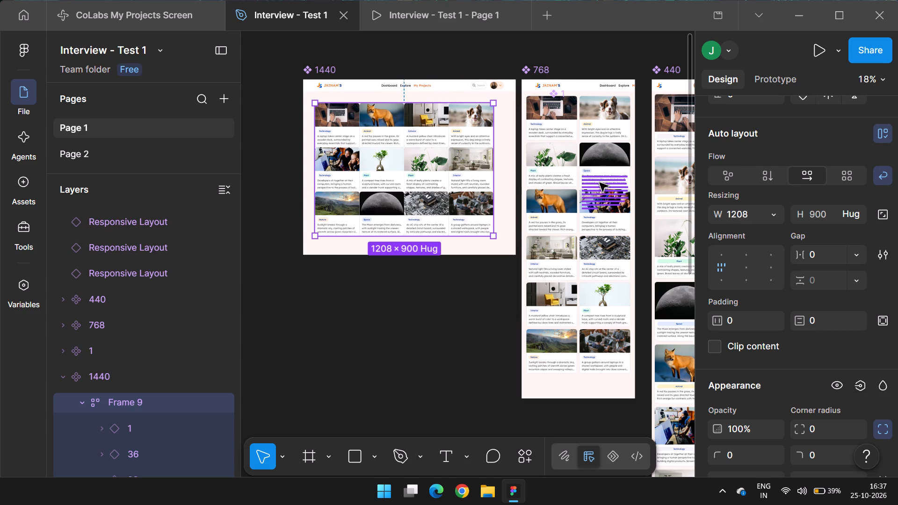
Change the card grid in the 768 frame to a horizontal auto layout flow with wrapping enabled.
ctrl+scroll(369, 161, down, 1)
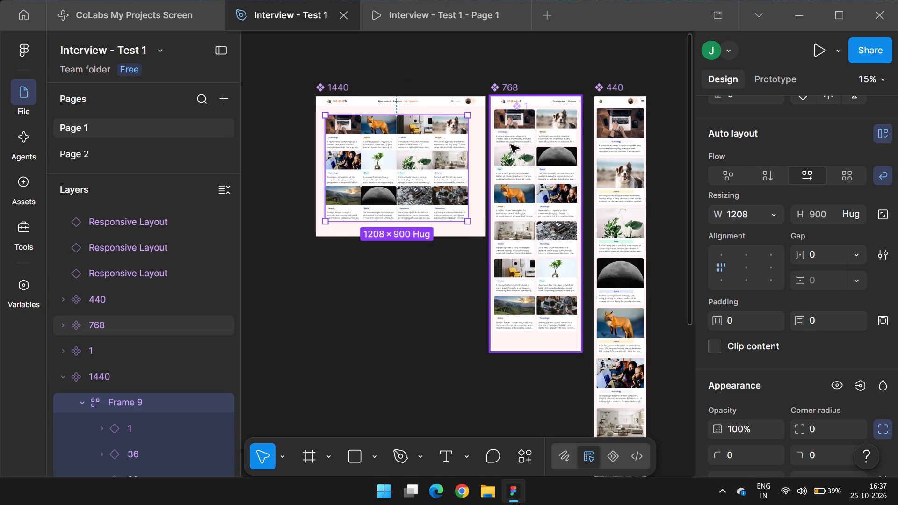
key(ctrl+c)
ctrl+scroll(618, 143, up, 2)
double_click(471, 125)
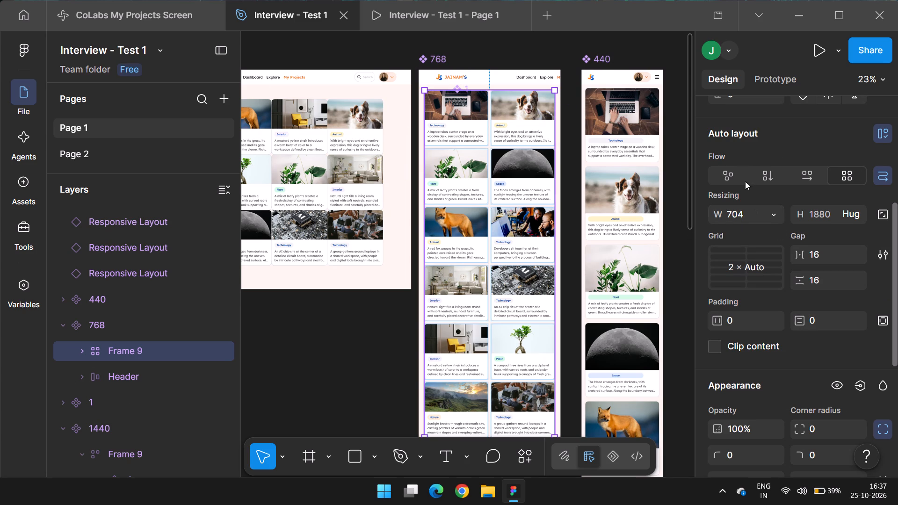
click(728, 176)
click(808, 173)
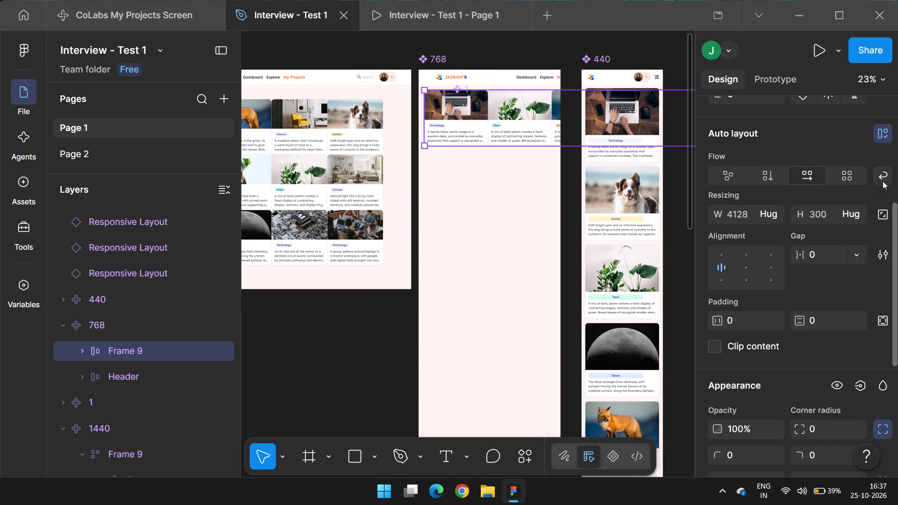
click(883, 178)
Narrow the wrapped card layout in the 768 frame to a width of about 688, fitting two cards per row.
ctrl+scroll(403, 137, down, 4)
ctrl+scroll(441, 137, down, 6)
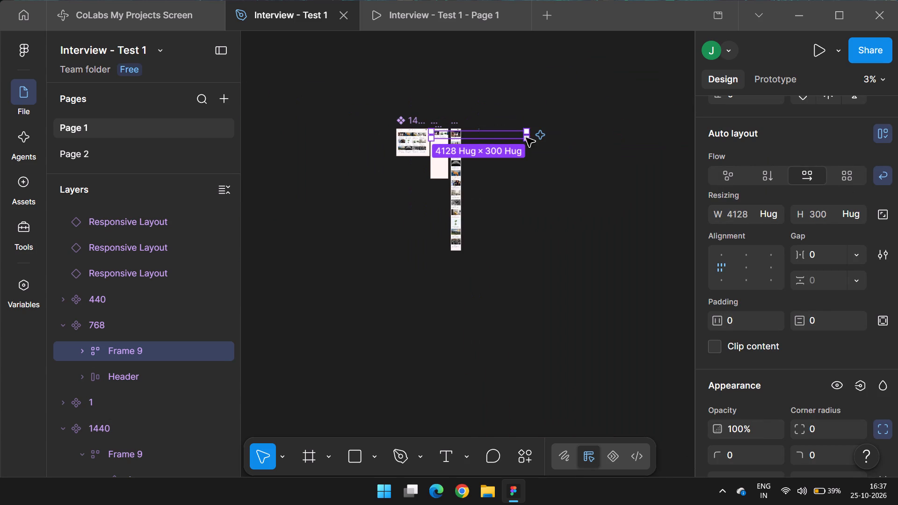
drag(532, 137, 523, 133)
click(565, 147)
ctrl+scroll(439, 145, up, 4)
double_click(442, 125)
ctrl+scroll(442, 125, down, 2)
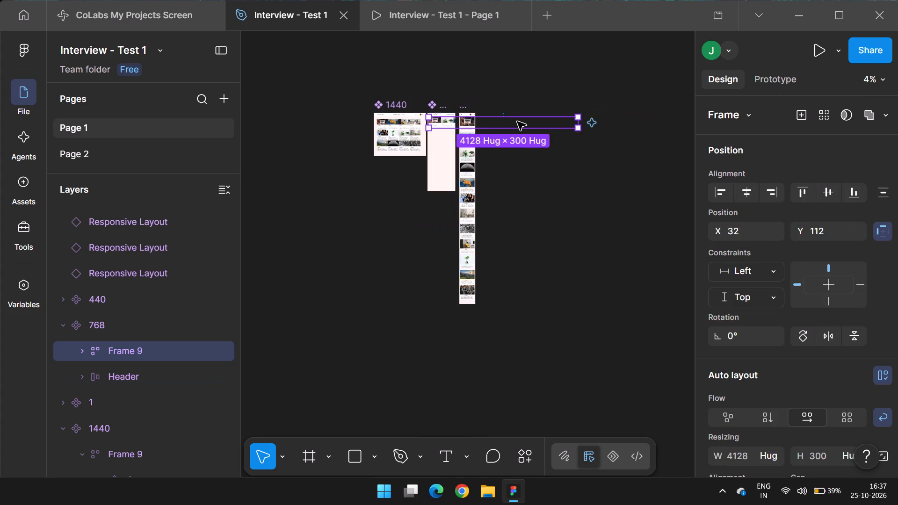
drag(579, 126, 461, 156)
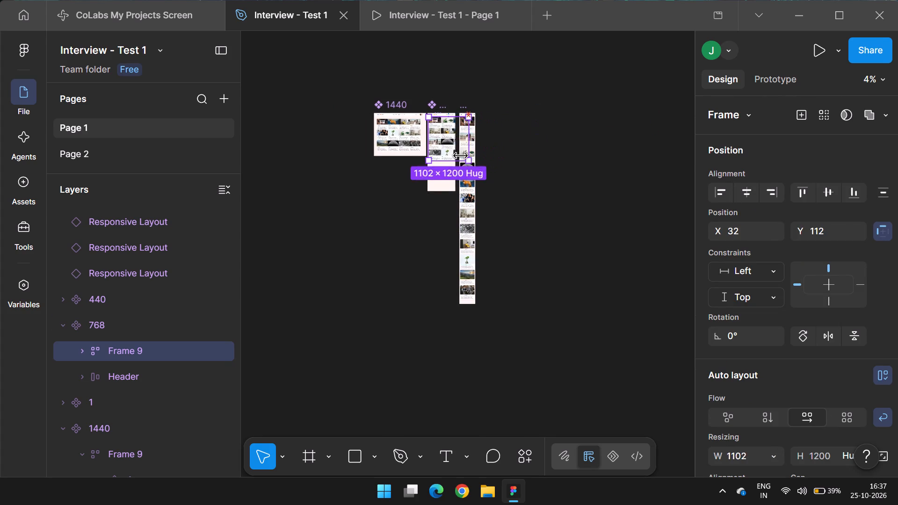
drag(461, 156, 455, 160)
ctrl+scroll(449, 146, up, 9)
scroll(469, 180, up, 2)
ctrl+scroll(466, 175, up, 3)
drag(513, 201, 501, 214)
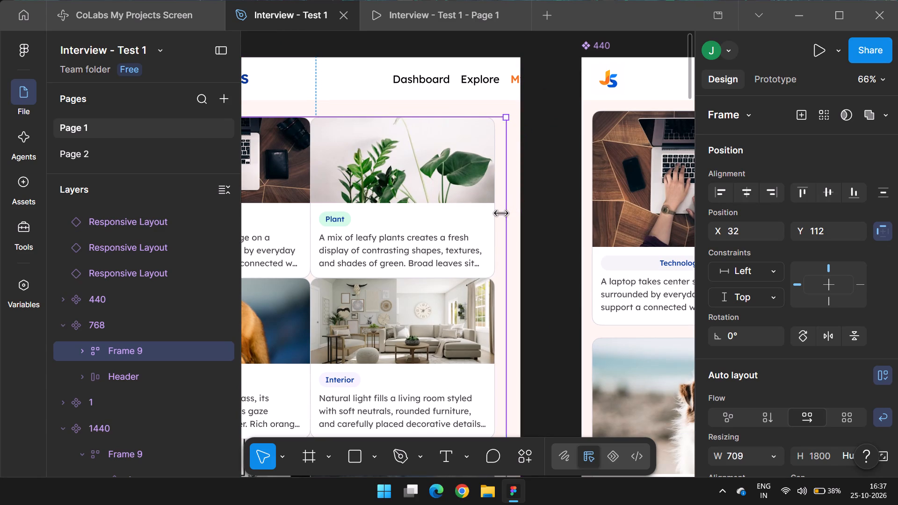
drag(501, 214, 495, 216)
ctrl+scroll(495, 200, down, 2)
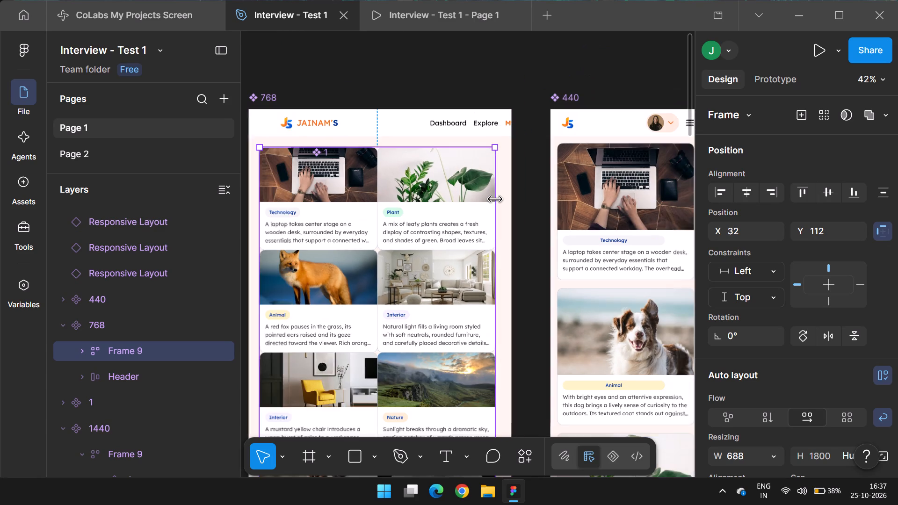
Set the gap of the card layout in the 768 frame to 16 and widen the layout to about 704.
ctrl+scroll(495, 200, down, 1)
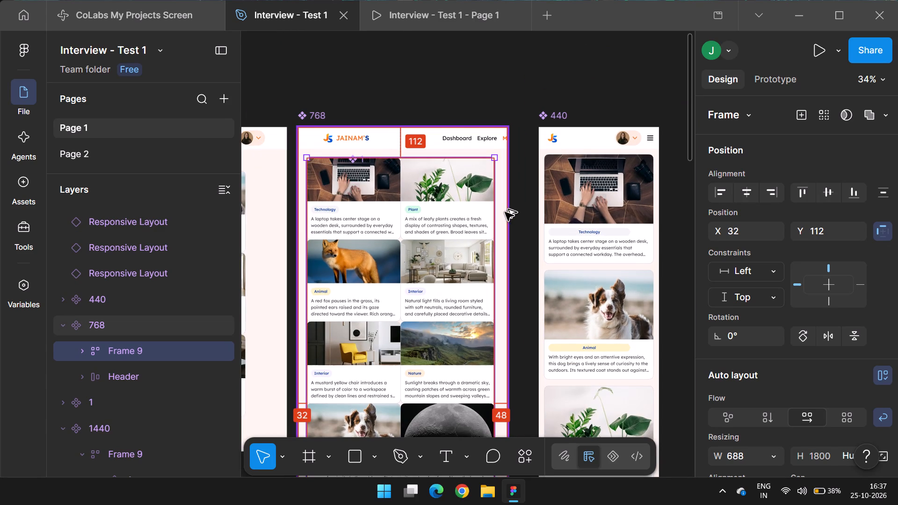
scroll(731, 347, down, 2)
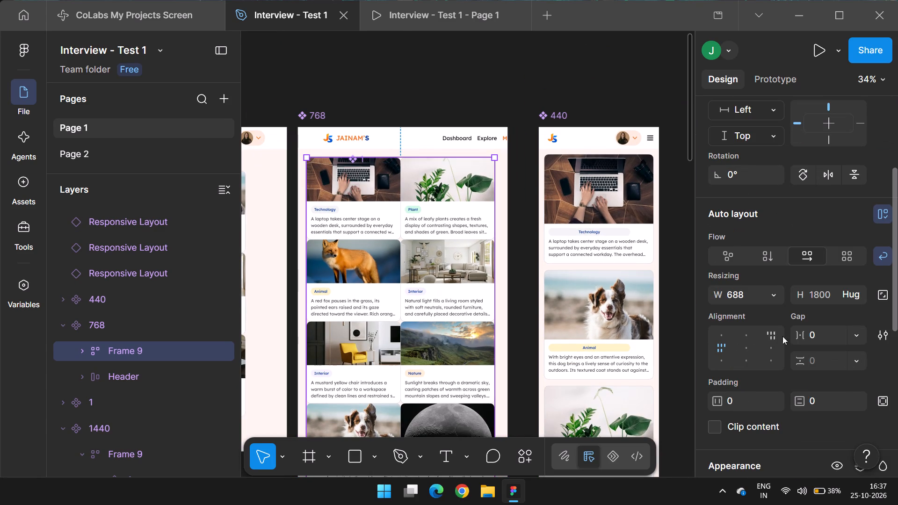
click(820, 333)
text(16)
key(Return)
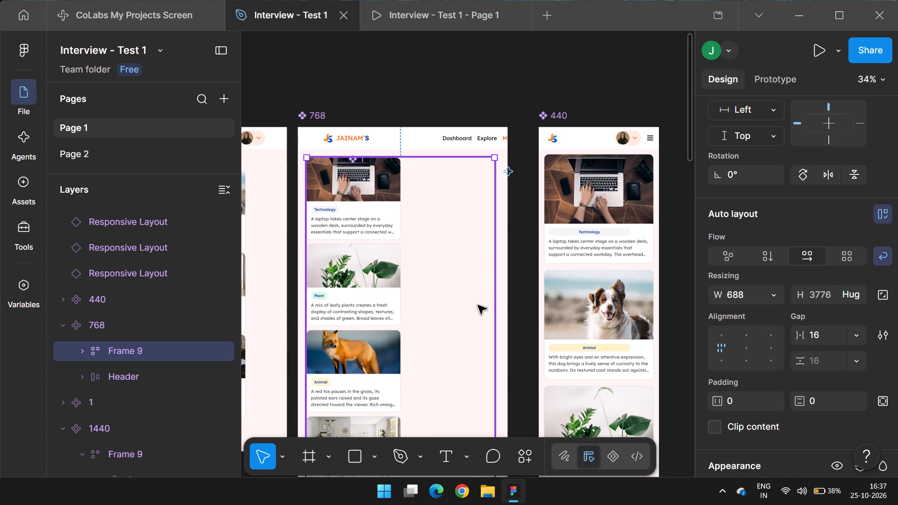
click(500, 289)
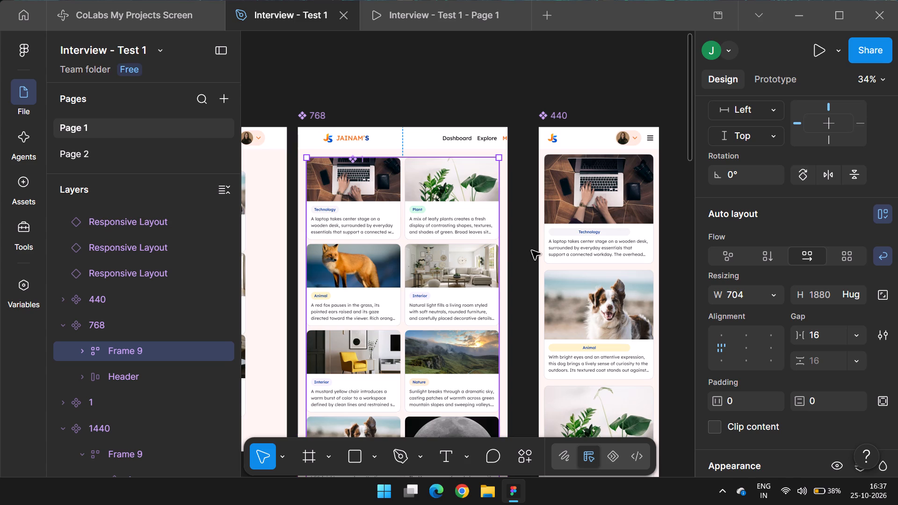
Set the gap of the card layout in the 1440 frame to 24 and widen the layout to about 1280.
ctrl+scroll(493, 252, up, 4)
ctrl+scroll(618, 231, down, 7)
ctrl+scroll(452, 231, up, 5)
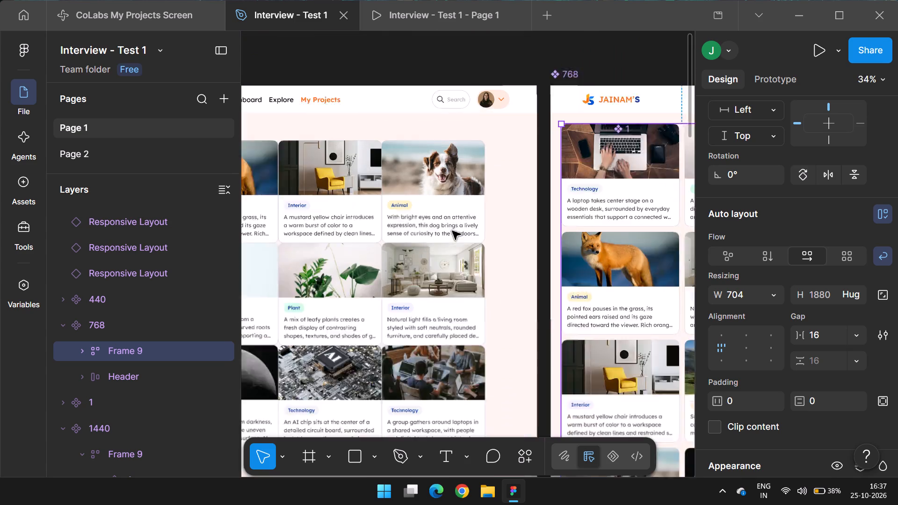
double_click(468, 216)
click(468, 216)
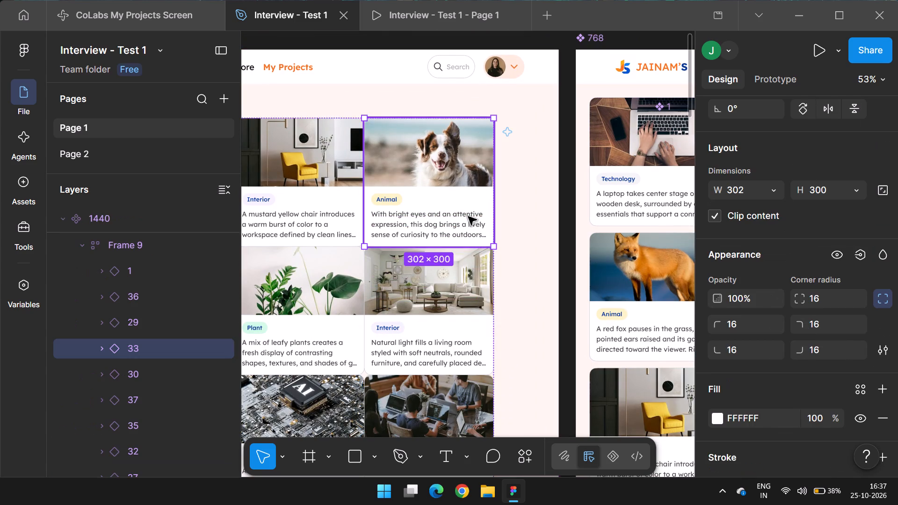
ctrl+scroll(594, 204, down, 4)
key(shift+Return)
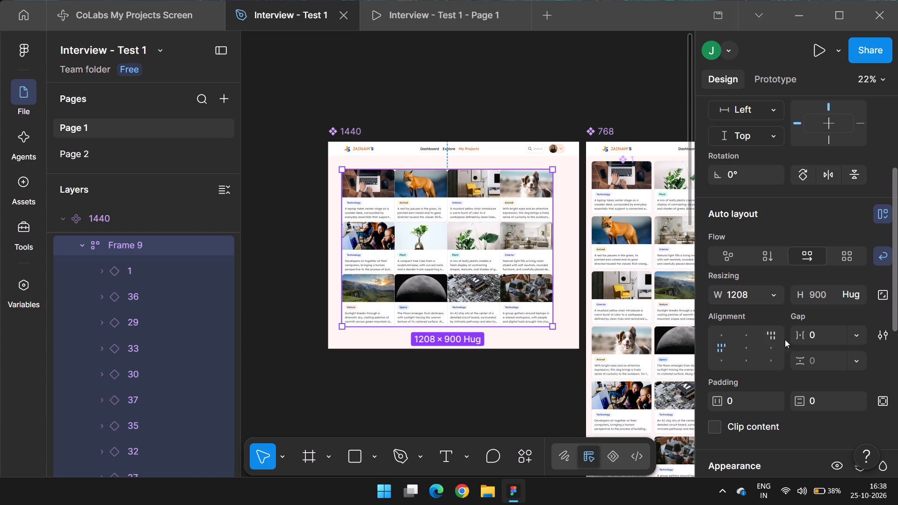
click(828, 332)
text(24)
key(Return)
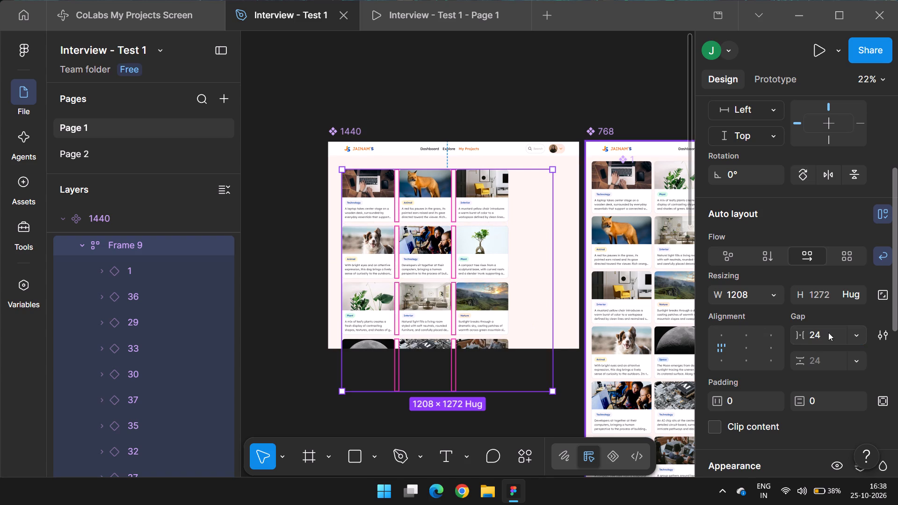
drag(552, 275, 569, 278)
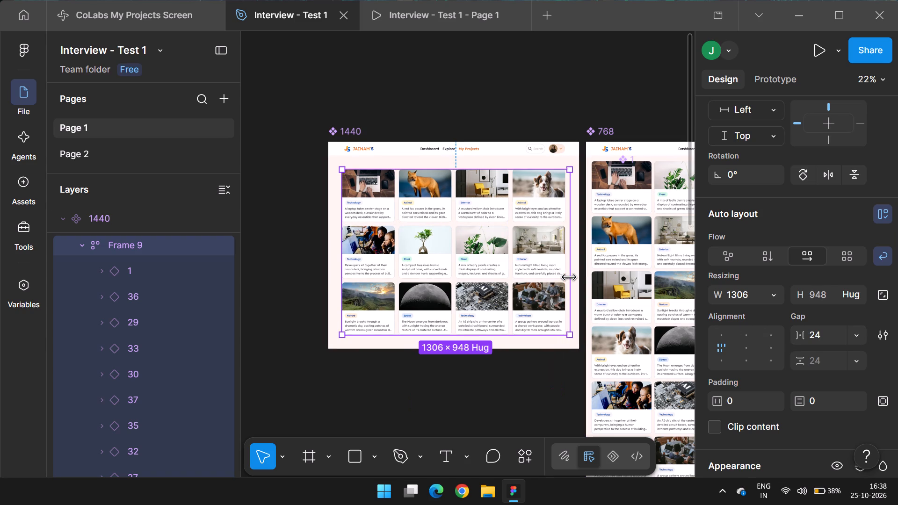
drag(569, 278, 566, 279)
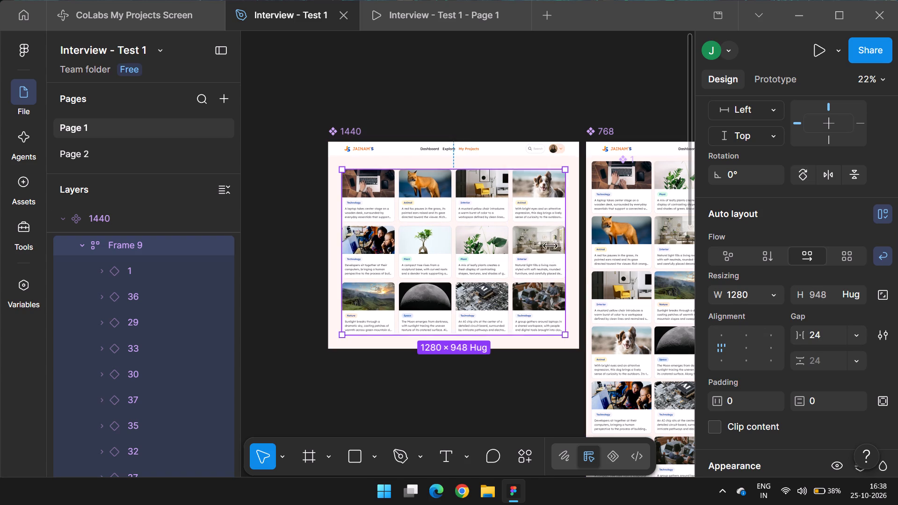
Change the card grid in the 440 frame to a horizontal auto layout flow with wrapping enabled.
click(463, 115)
key(space)
key(space)
key(space)
key(space)
key(space)
key(space)
key(space)
key(space)
key(space)
key(space)
key(space)
key(space)
key(space)
key(space)
key(space)
drag(497, 113, 334, 80)
drag(511, 105, 446, 100)
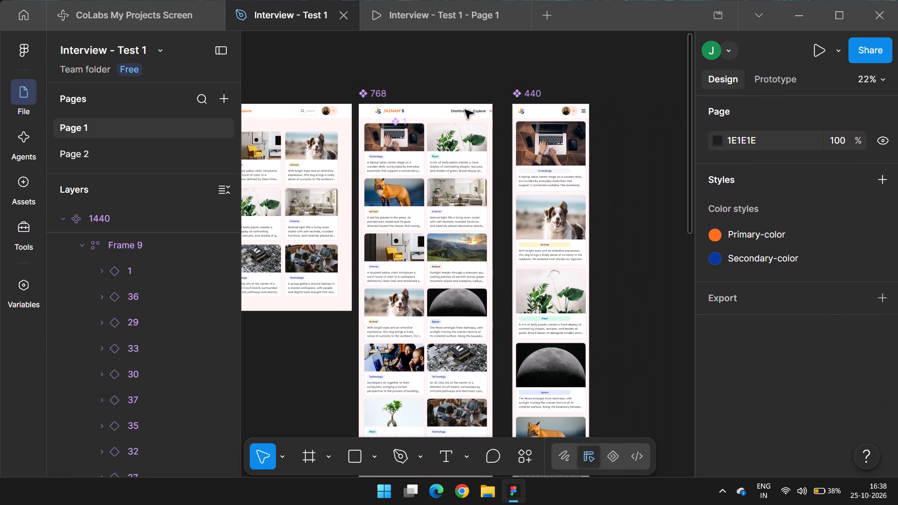
ctrl+scroll(278, 204, up, 4)
ctrl+scroll(290, 201, down, 2)
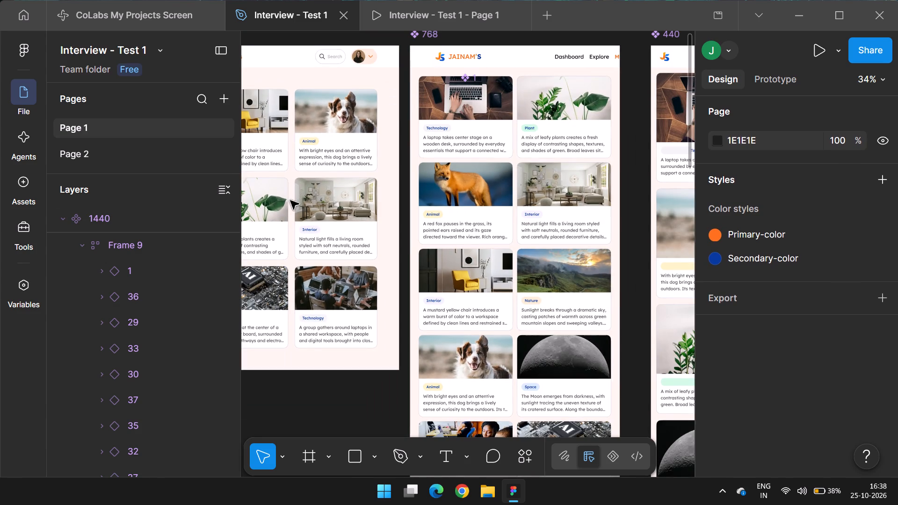
ctrl+scroll(290, 200, down, 2)
ctrl+scroll(646, 171, up, 3)
double_click(444, 129)
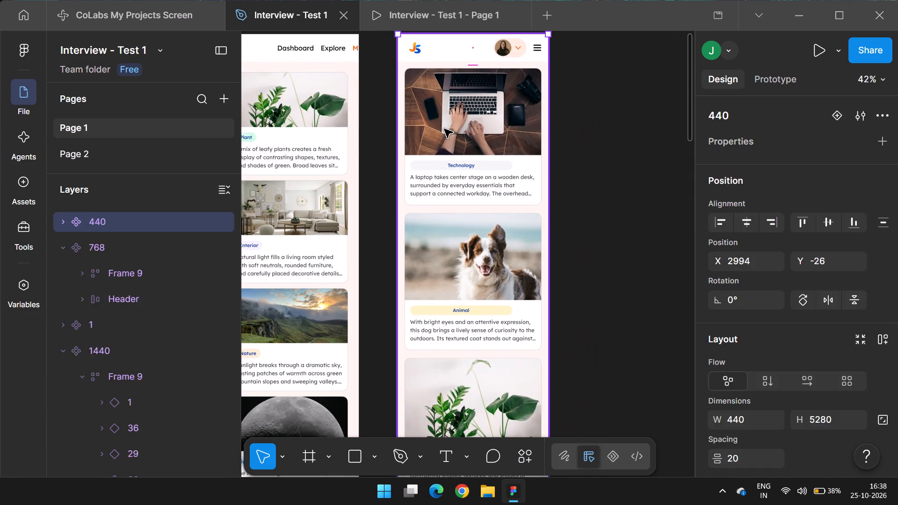
ctrl+scroll(444, 129, up, 2)
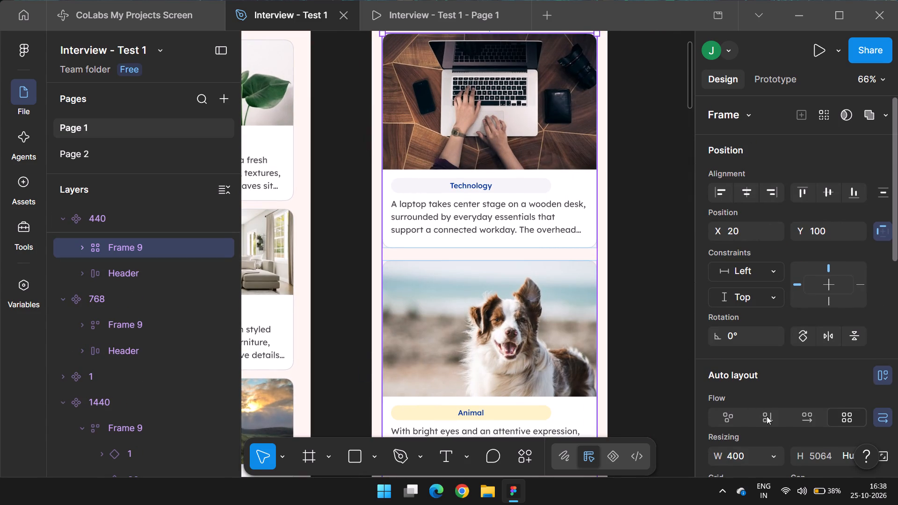
click(731, 415)
click(814, 418)
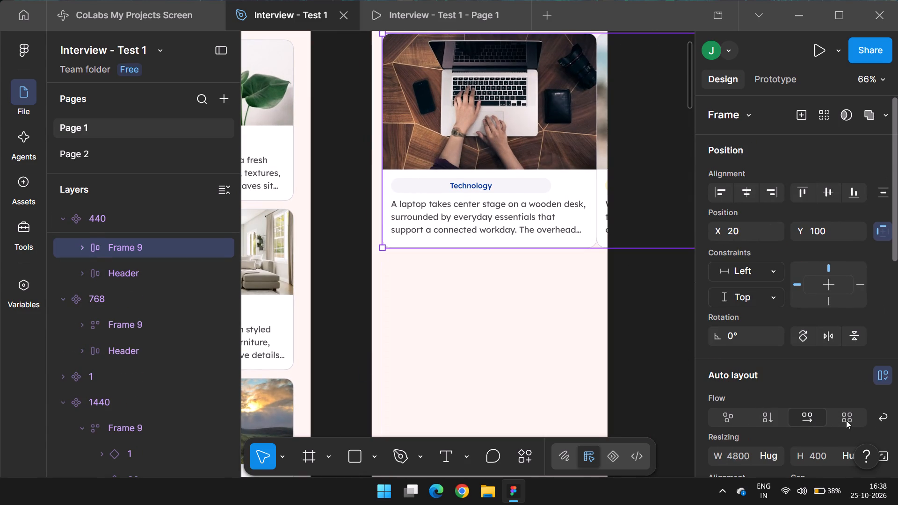
click(883, 415)
Narrow the wrapped card layout in the 440 frame to a width of about 400, one card per row.
scroll(767, 342, down, 2)
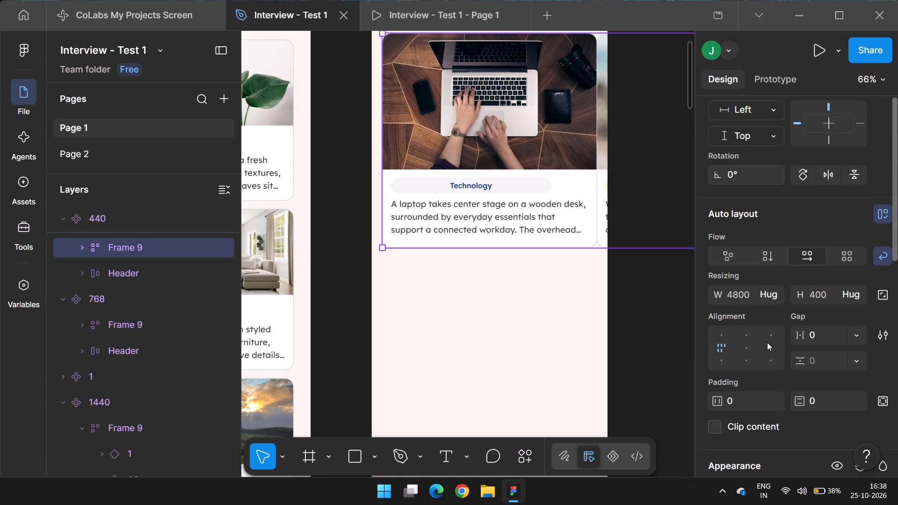
ctrl+scroll(380, 244, down, 6)
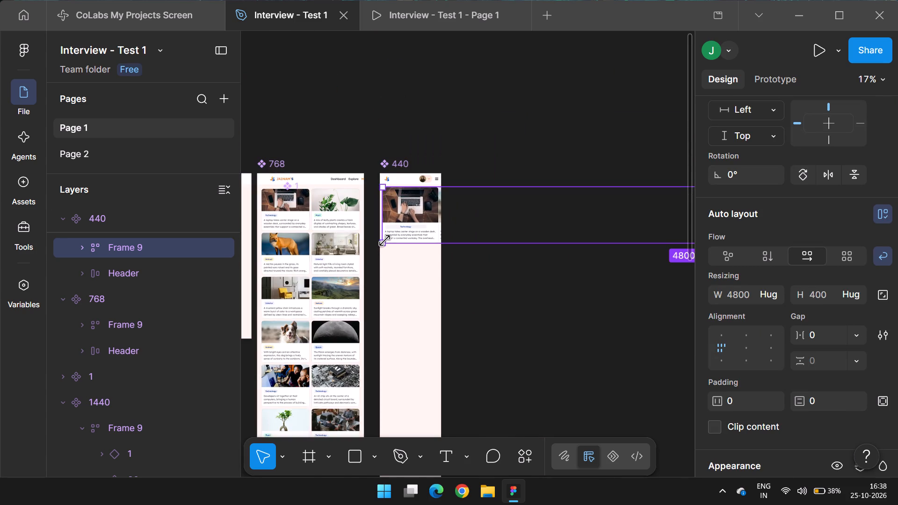
ctrl+scroll(384, 240, down, 7)
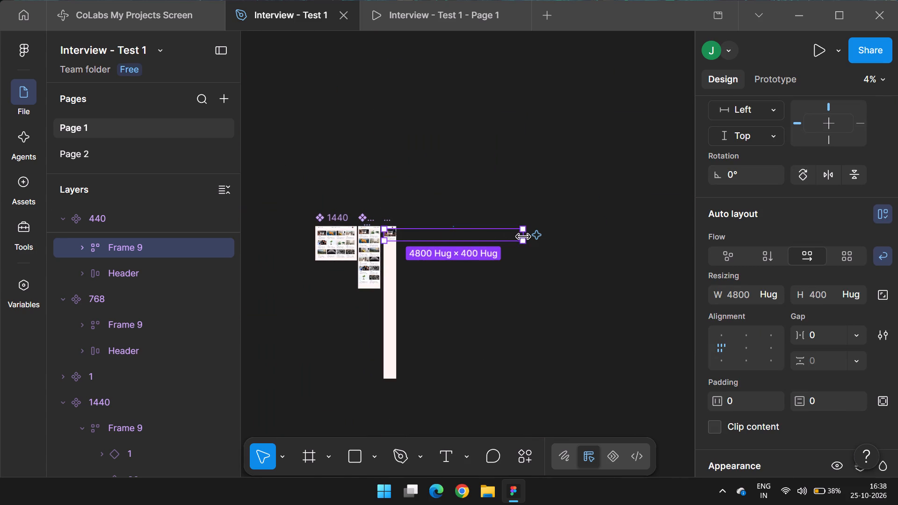
drag(523, 237, 387, 267)
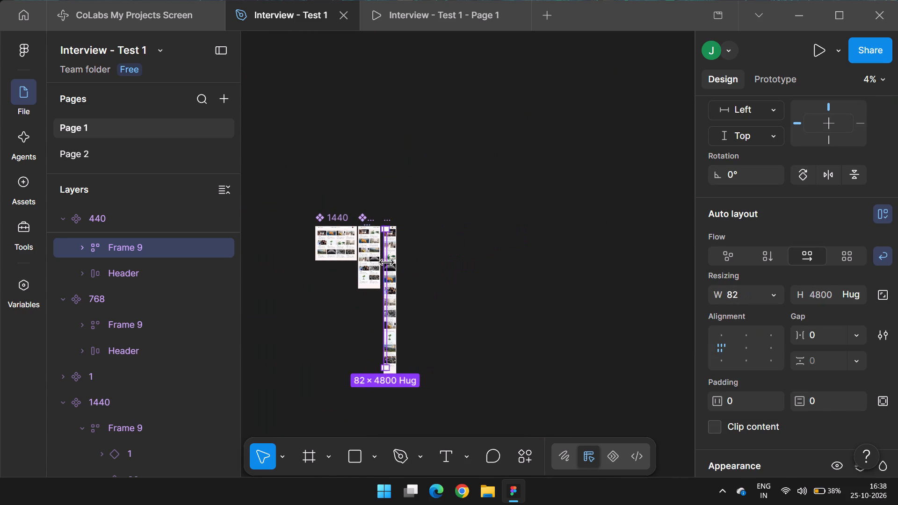
ctrl+scroll(390, 251, up, 9)
drag(362, 255, 439, 275)
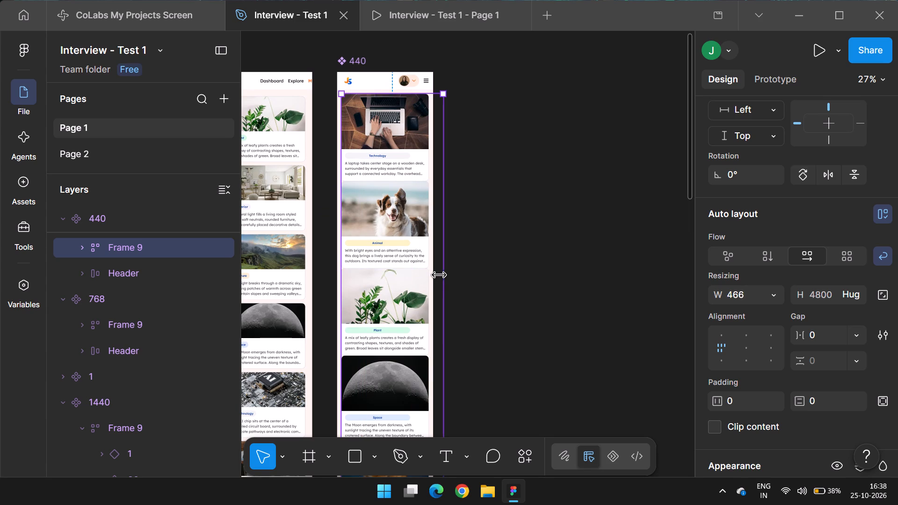
drag(439, 275, 429, 279)
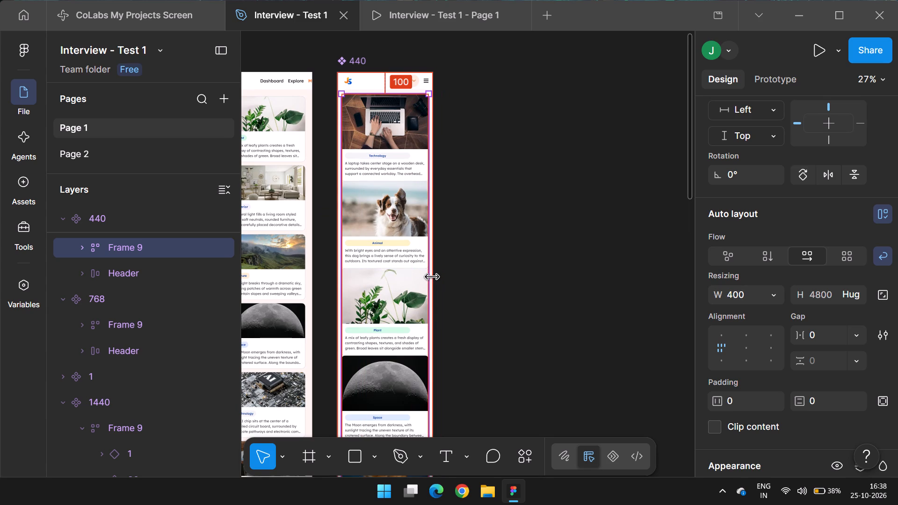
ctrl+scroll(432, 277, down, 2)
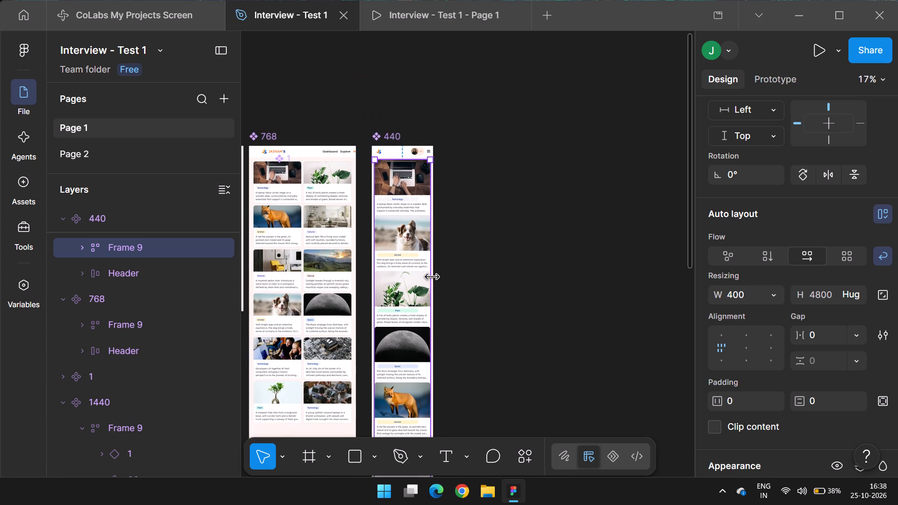
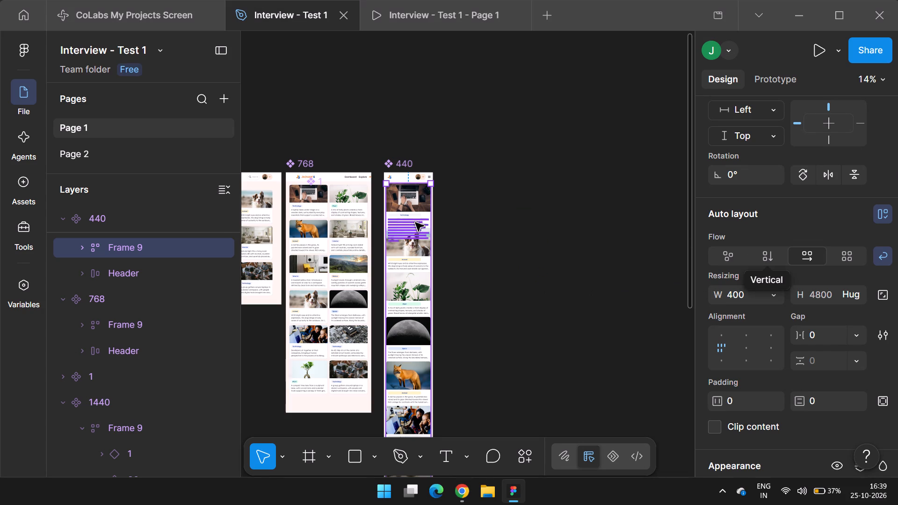
ctrl+scroll(376, 214, up, 4)
scroll(798, 319, down, 2)
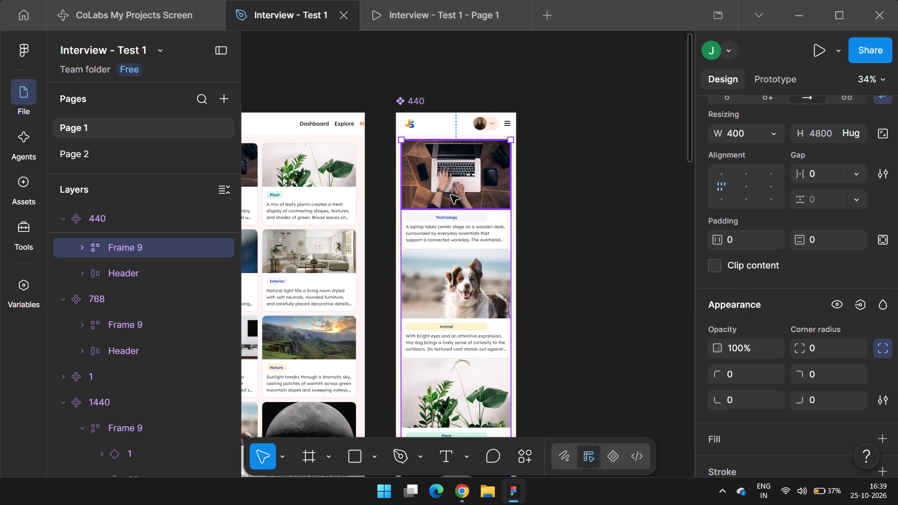
ctrl+scroll(442, 207, up, 4)
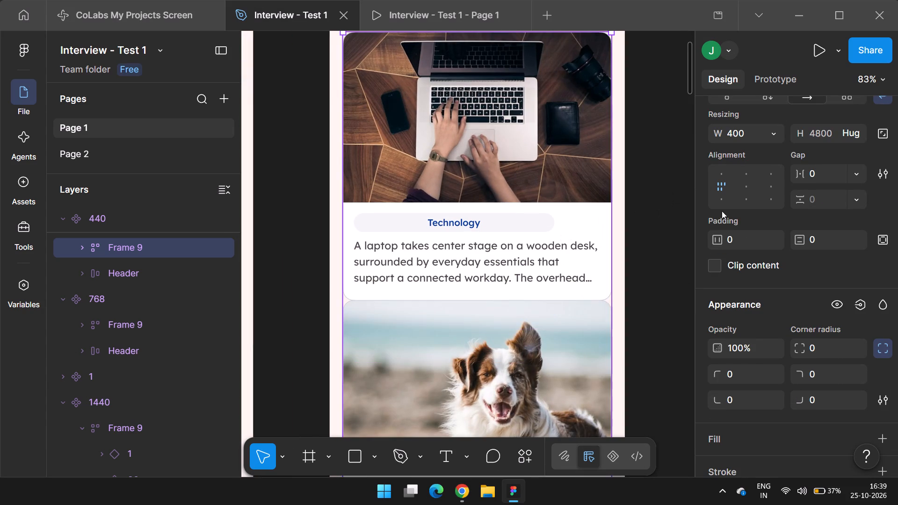
click(820, 180)
text(16)
key(period)
key(Return)
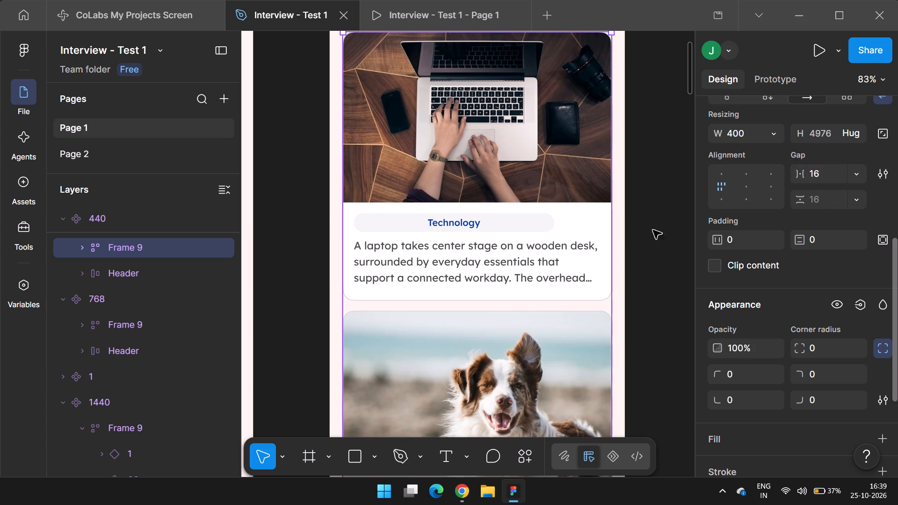
Review the card spacing down the 440 frame and compare its layout with the neighbouring 768 frame.
ctrl+scroll(624, 241, down, 3)
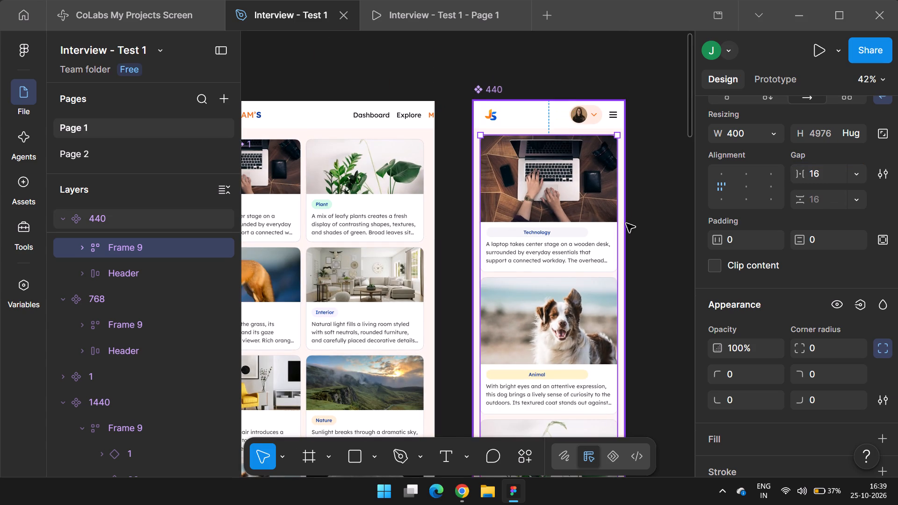
ctrl+scroll(626, 224, down, 3)
scroll(634, 285, down, 4)
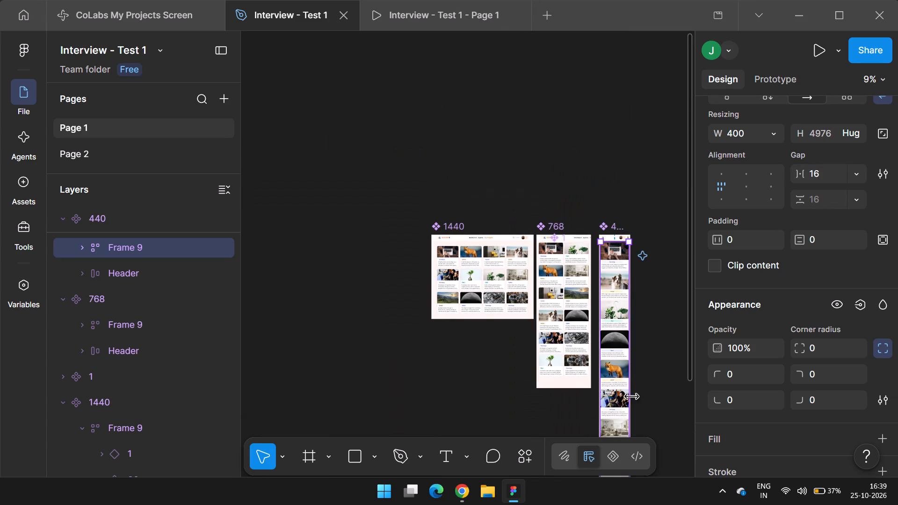
ctrl+scroll(641, 410, up, 6)
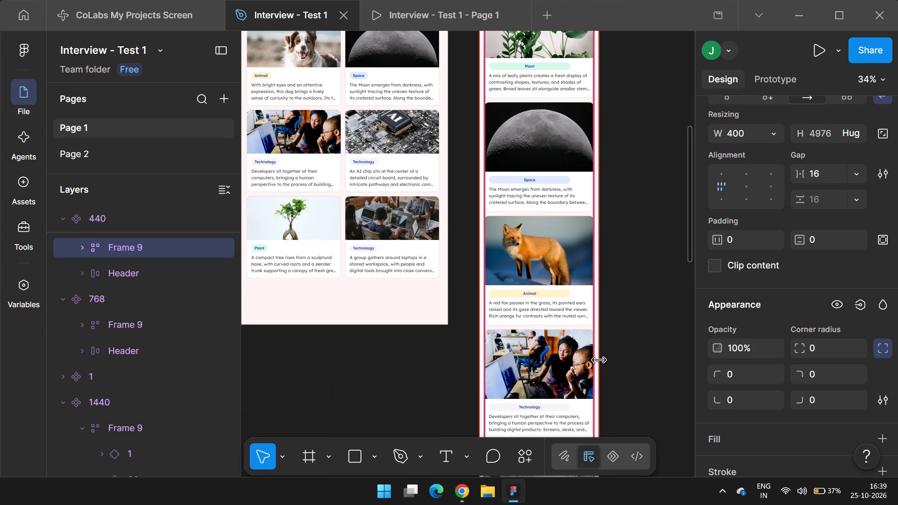
ctrl+alt+scroll(599, 361, down, 3)
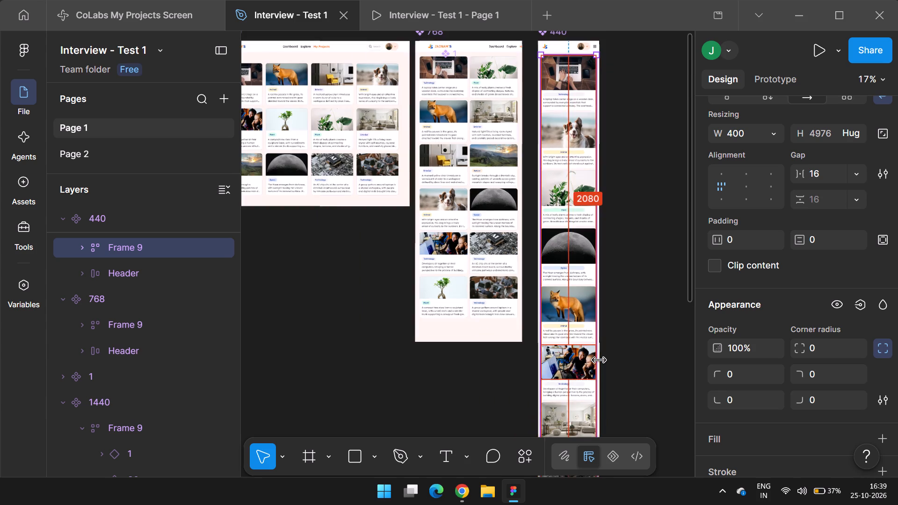
ctrl+scroll(604, 304, up, 3)
scroll(548, 160, up, 4)
scroll(549, 185, down, 2)
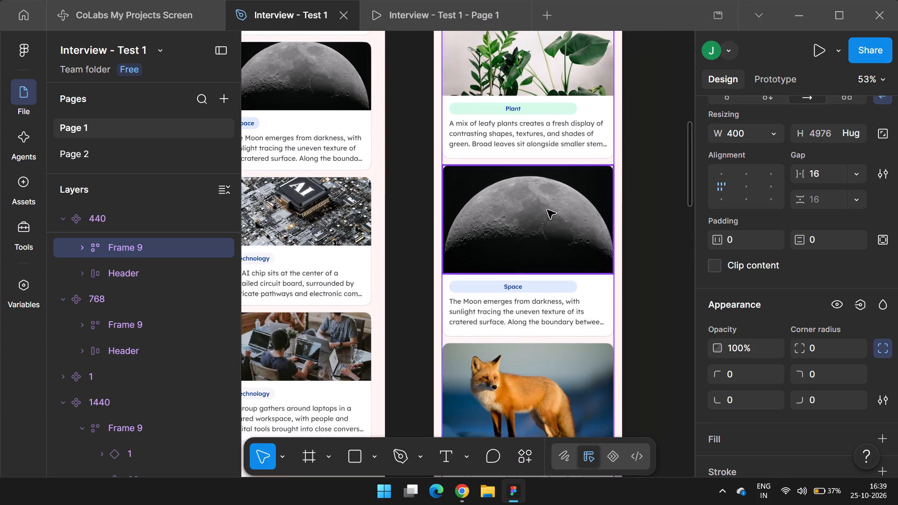
key(space)
key(space)
key(space)
key(space)
key(space)
key(space)
key(space)
key(space)
key(space)
key(space)
key(space)
key(space)
key(space)
key(space)
key(space)
key(space)
key(space)
key(space)
key(space)
key(space)
drag(550, 194, 528, 418)
drag(537, 256, 555, 365)
drag(536, 230, 525, 336)
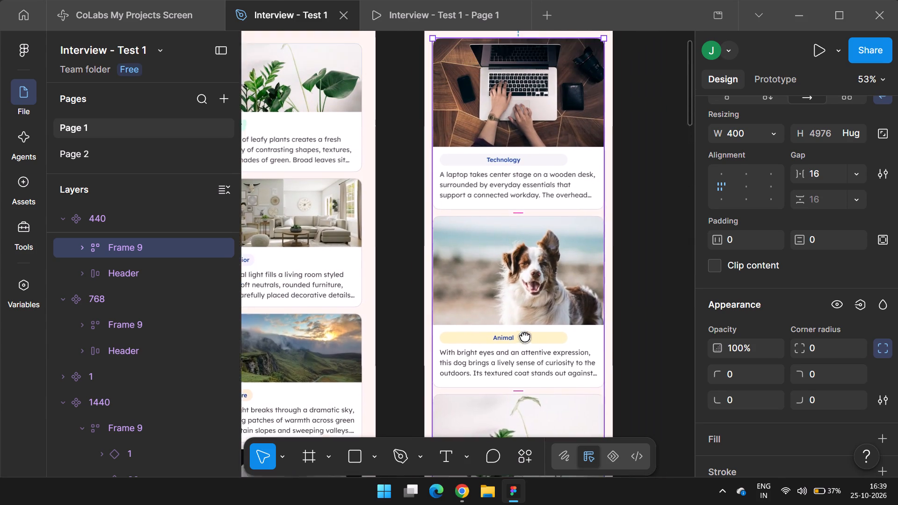
drag(525, 336, 524, 339)
drag(513, 204, 512, 216)
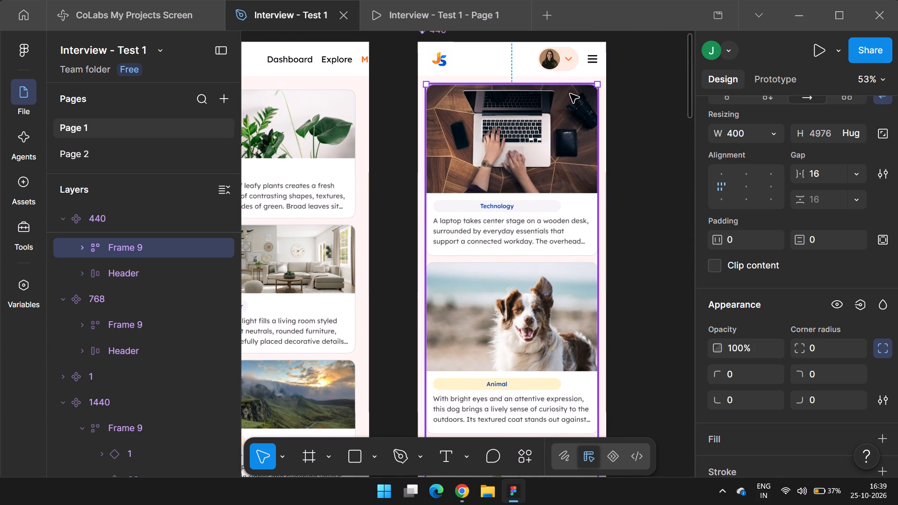
click(633, 98)
ctrl+scroll(658, 84, down, 4)
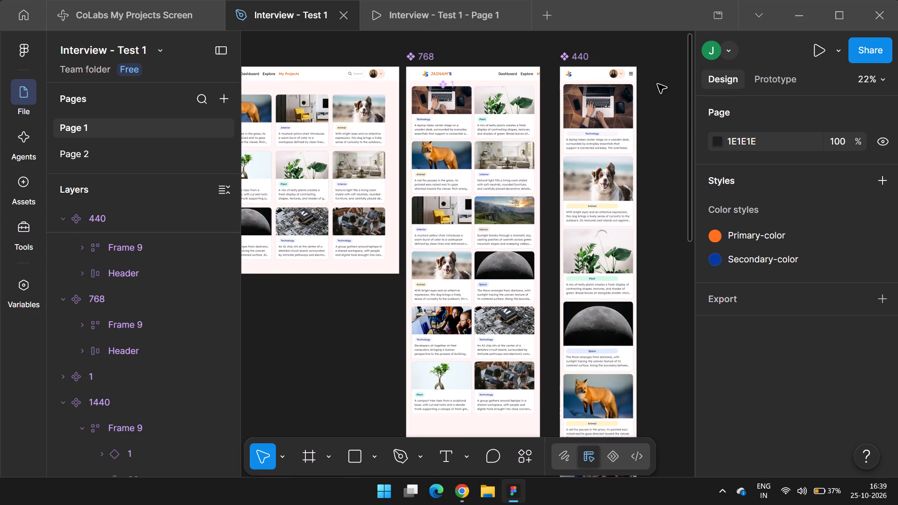
ctrl+scroll(597, 221, up, 5)
ctrl+scroll(570, 203, down, 2)
scroll(601, 200, up, 2)
ctrl+scroll(597, 202, down, 3)
scroll(617, 168, up, 1)
Compare the Interior tag in the 768 frame with the Technology tag in the 440 frame, including their auto layout sizing.
ctrl+click(371, 132)
ctrl+scroll(365, 131, up, 3)
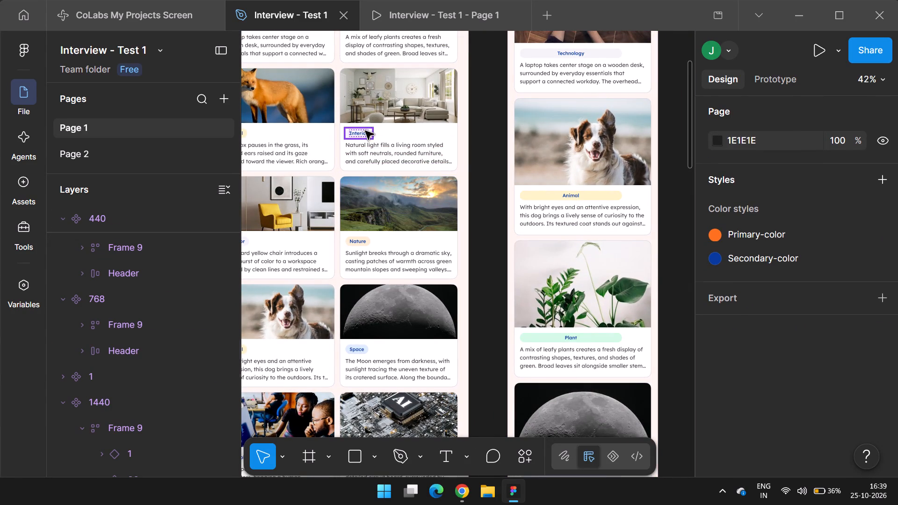
ctrl+scroll(365, 131, up, 6)
ctrl+scroll(304, 138, down, 5)
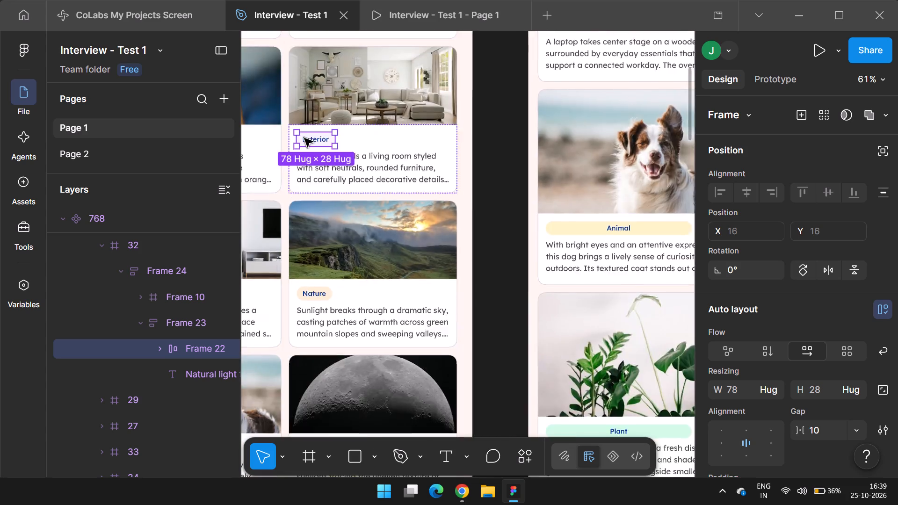
ctrl+scroll(304, 138, down, 3)
scroll(442, 132, up, 1)
key(space)
key(space)
key(space)
key(space)
key(space)
key(space)
key(space)
key(space)
key(space)
key(space)
key(space)
key(space)
key(space)
key(space)
drag(608, 95, 601, 228)
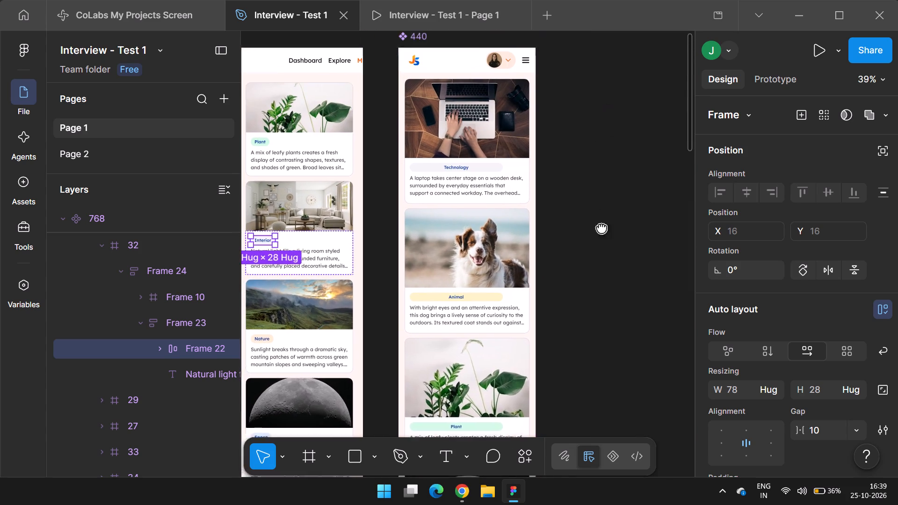
drag(601, 228, 629, 267)
ctrl+scroll(523, 239, up, 3)
ctrl+click(525, 238)
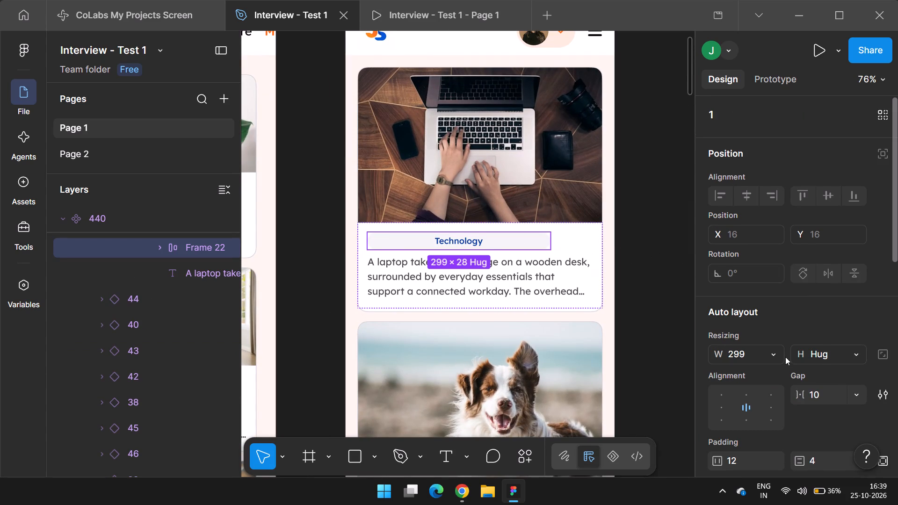
scroll(797, 347, down, 1)
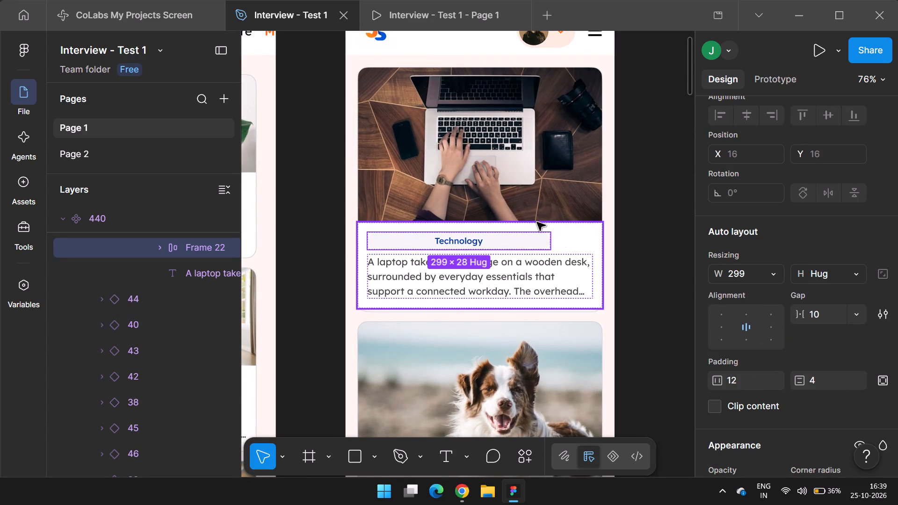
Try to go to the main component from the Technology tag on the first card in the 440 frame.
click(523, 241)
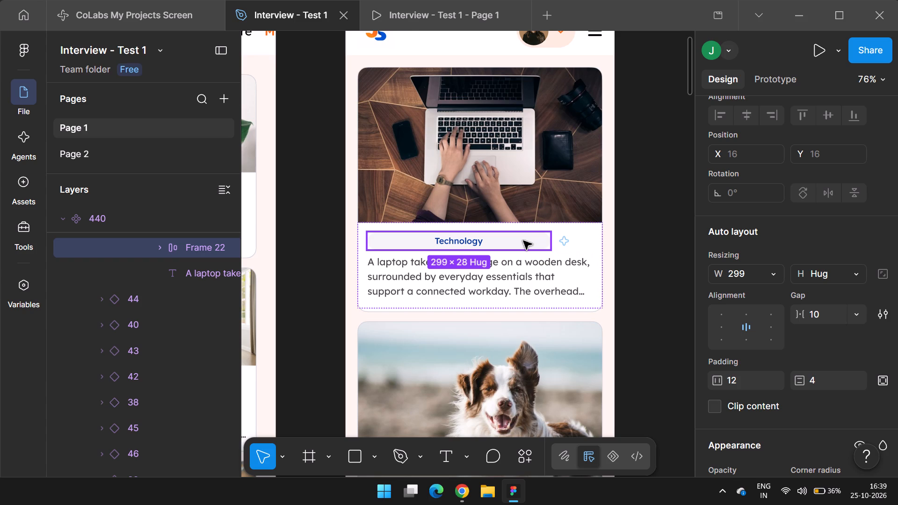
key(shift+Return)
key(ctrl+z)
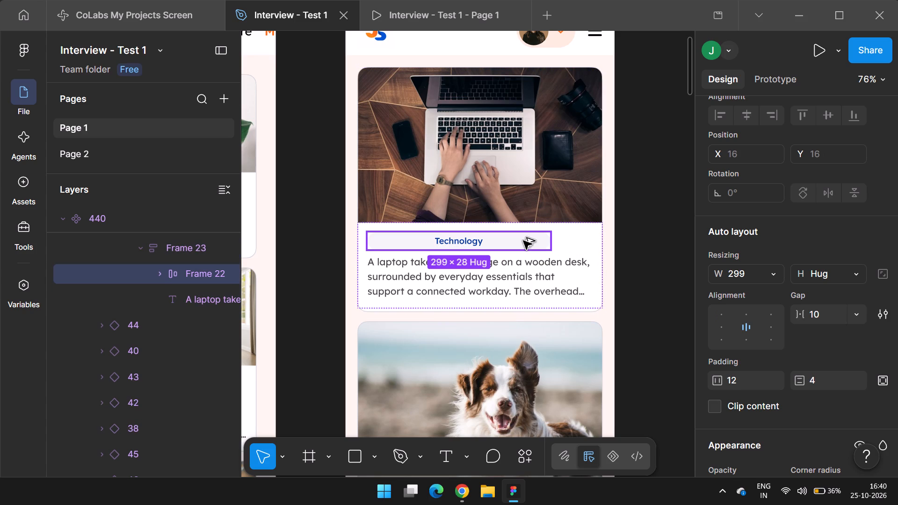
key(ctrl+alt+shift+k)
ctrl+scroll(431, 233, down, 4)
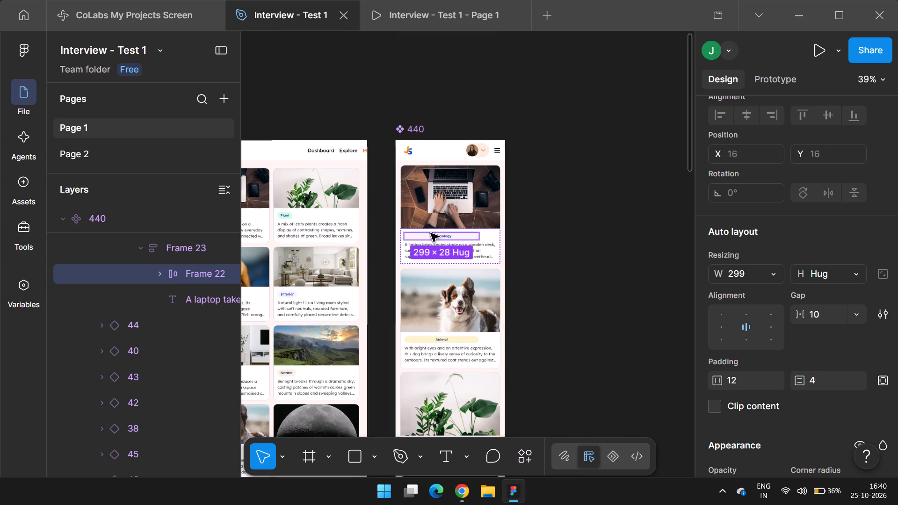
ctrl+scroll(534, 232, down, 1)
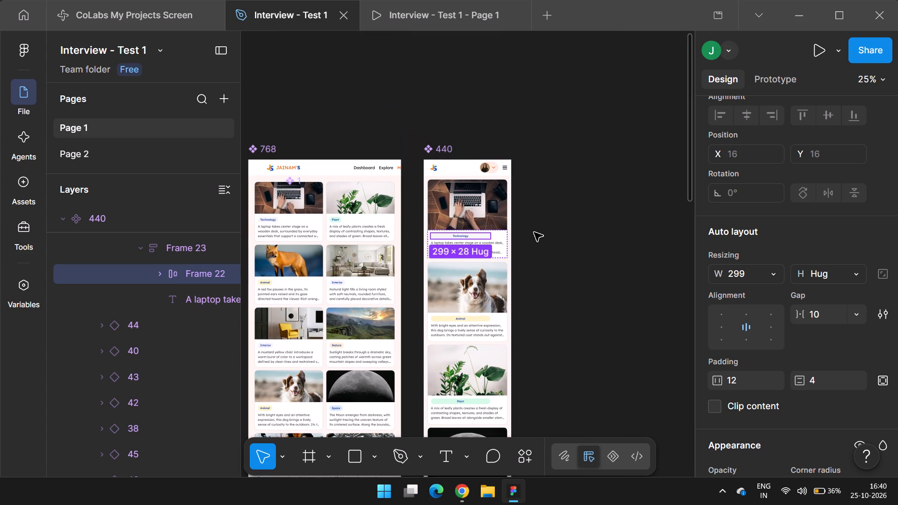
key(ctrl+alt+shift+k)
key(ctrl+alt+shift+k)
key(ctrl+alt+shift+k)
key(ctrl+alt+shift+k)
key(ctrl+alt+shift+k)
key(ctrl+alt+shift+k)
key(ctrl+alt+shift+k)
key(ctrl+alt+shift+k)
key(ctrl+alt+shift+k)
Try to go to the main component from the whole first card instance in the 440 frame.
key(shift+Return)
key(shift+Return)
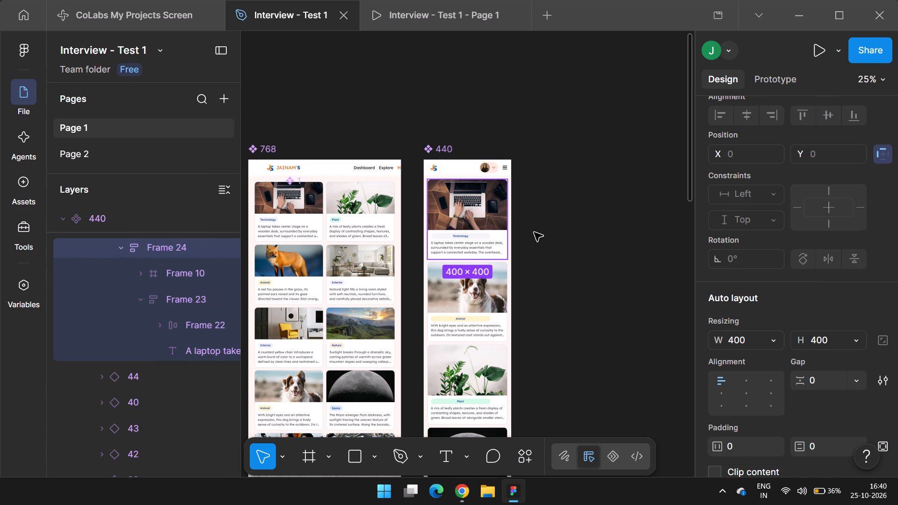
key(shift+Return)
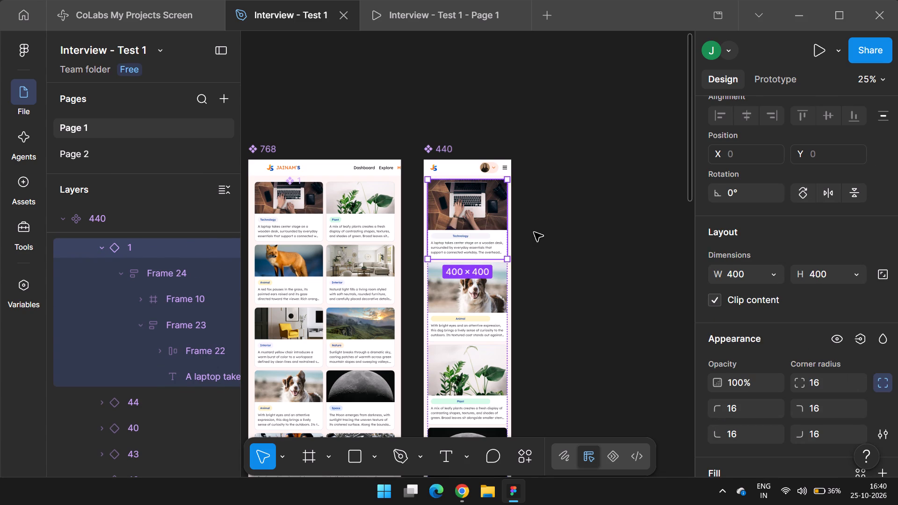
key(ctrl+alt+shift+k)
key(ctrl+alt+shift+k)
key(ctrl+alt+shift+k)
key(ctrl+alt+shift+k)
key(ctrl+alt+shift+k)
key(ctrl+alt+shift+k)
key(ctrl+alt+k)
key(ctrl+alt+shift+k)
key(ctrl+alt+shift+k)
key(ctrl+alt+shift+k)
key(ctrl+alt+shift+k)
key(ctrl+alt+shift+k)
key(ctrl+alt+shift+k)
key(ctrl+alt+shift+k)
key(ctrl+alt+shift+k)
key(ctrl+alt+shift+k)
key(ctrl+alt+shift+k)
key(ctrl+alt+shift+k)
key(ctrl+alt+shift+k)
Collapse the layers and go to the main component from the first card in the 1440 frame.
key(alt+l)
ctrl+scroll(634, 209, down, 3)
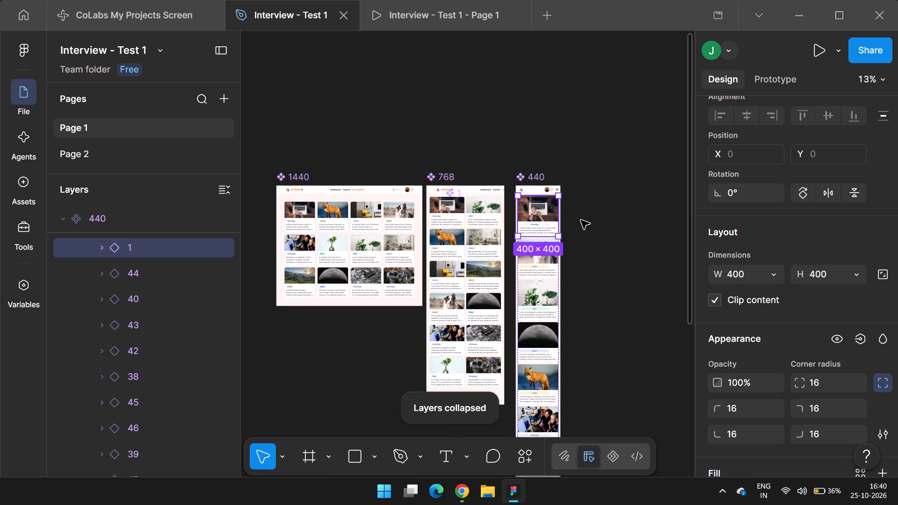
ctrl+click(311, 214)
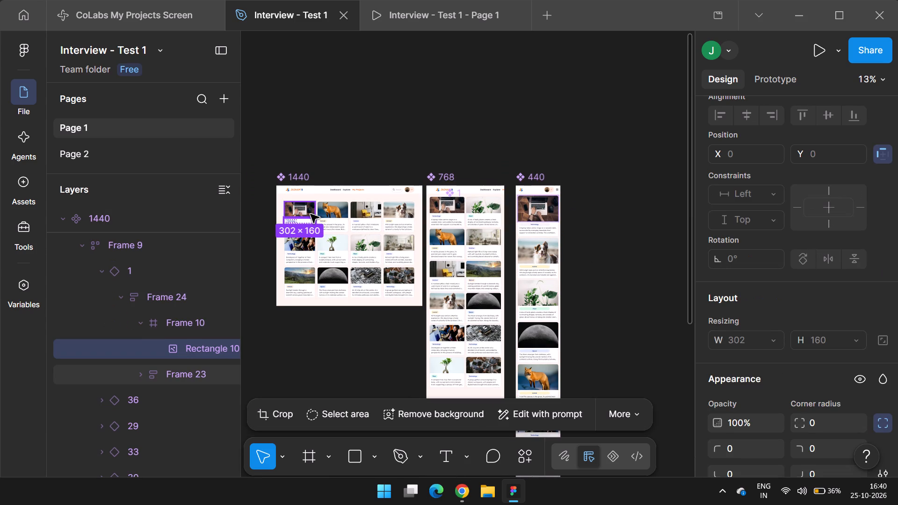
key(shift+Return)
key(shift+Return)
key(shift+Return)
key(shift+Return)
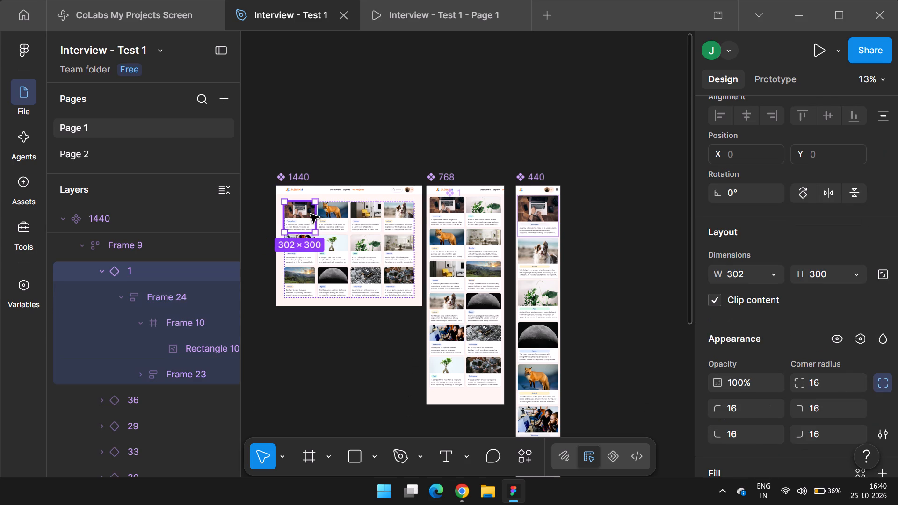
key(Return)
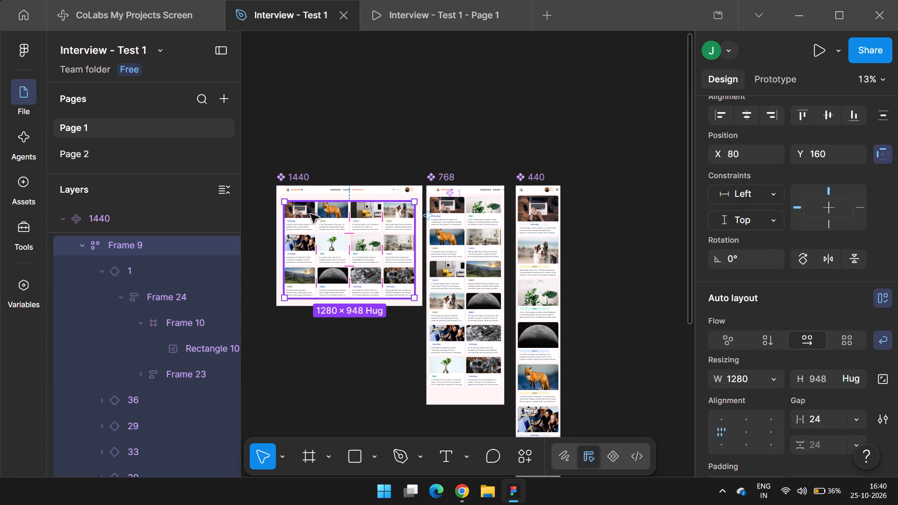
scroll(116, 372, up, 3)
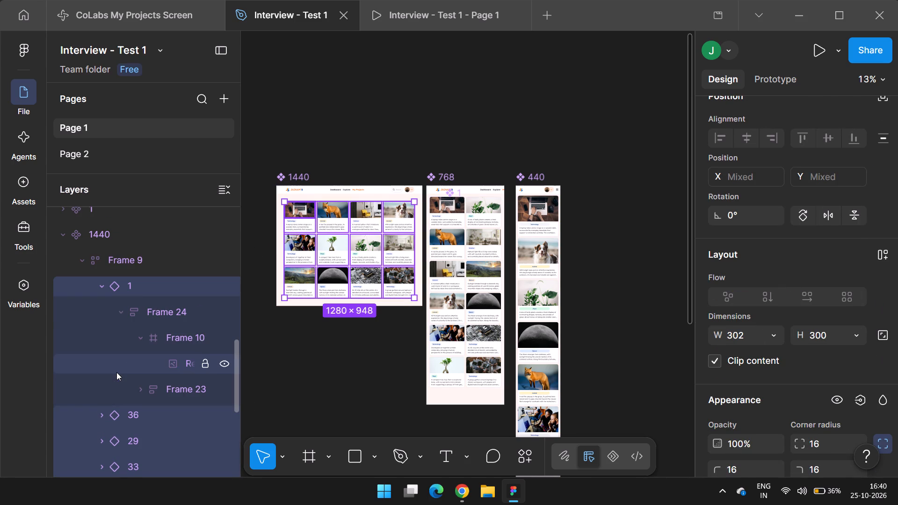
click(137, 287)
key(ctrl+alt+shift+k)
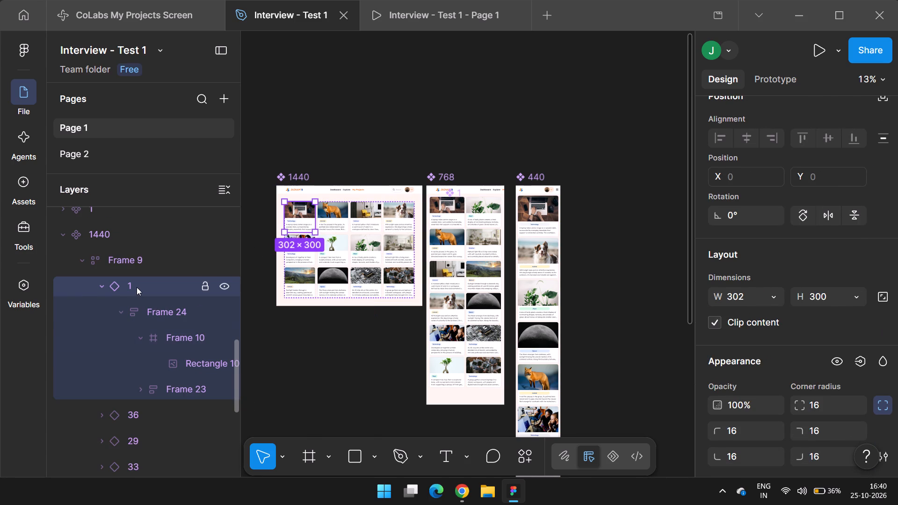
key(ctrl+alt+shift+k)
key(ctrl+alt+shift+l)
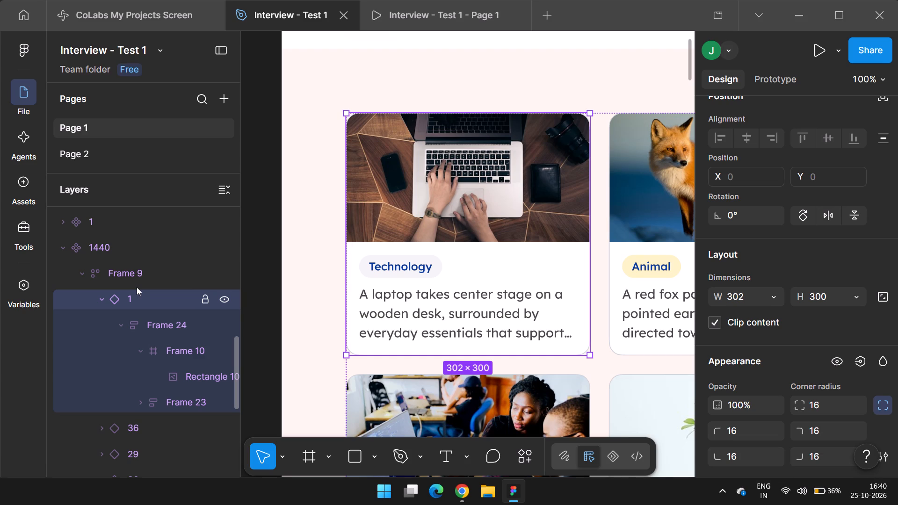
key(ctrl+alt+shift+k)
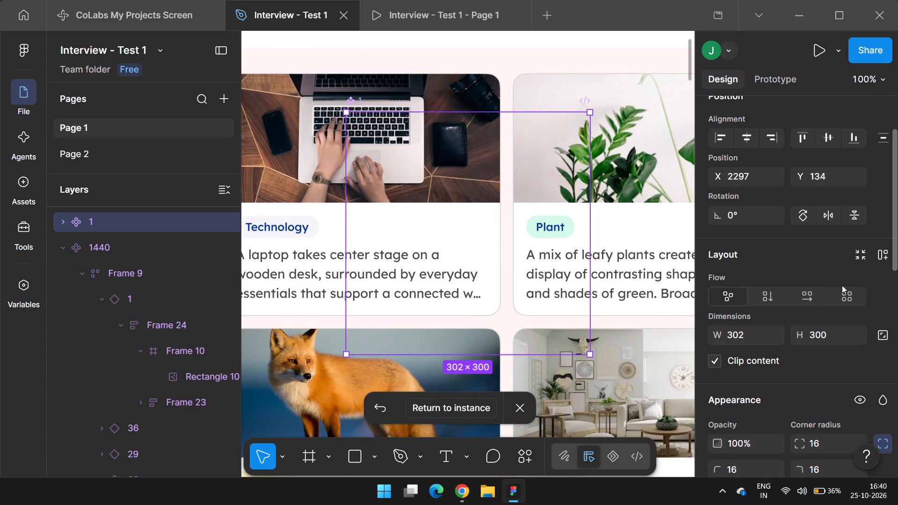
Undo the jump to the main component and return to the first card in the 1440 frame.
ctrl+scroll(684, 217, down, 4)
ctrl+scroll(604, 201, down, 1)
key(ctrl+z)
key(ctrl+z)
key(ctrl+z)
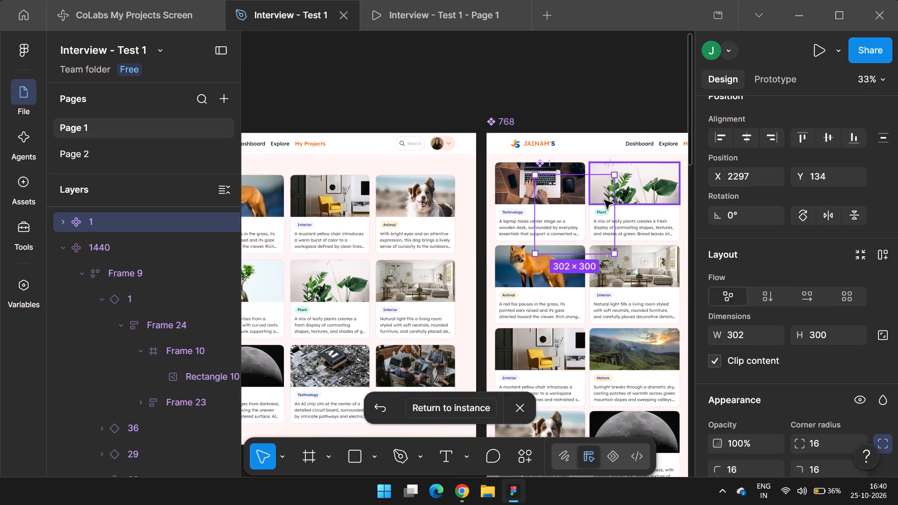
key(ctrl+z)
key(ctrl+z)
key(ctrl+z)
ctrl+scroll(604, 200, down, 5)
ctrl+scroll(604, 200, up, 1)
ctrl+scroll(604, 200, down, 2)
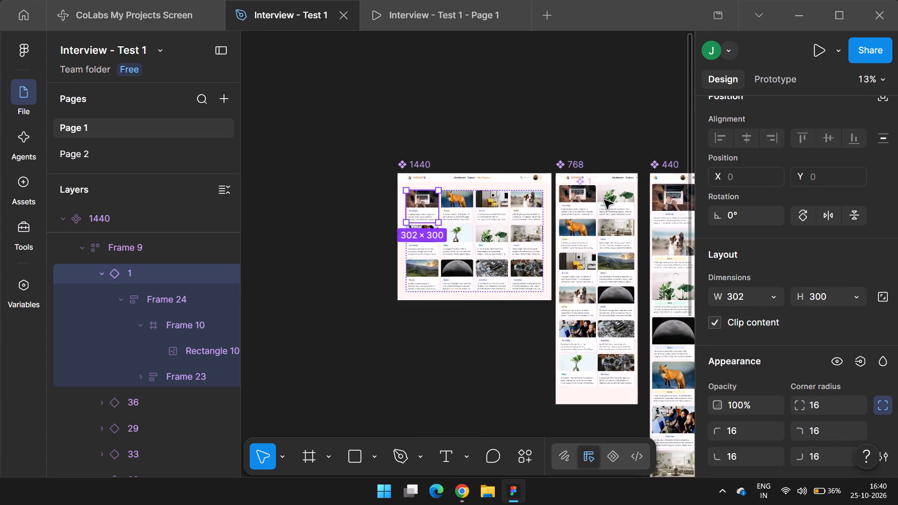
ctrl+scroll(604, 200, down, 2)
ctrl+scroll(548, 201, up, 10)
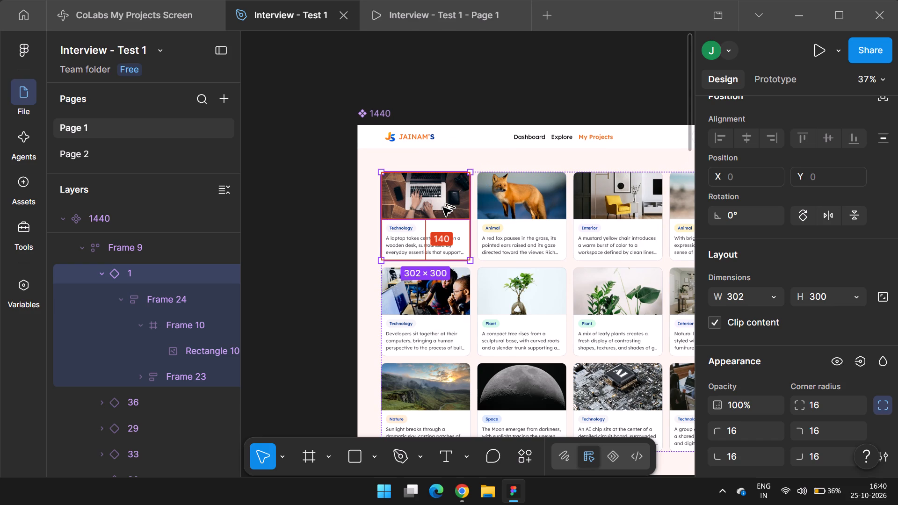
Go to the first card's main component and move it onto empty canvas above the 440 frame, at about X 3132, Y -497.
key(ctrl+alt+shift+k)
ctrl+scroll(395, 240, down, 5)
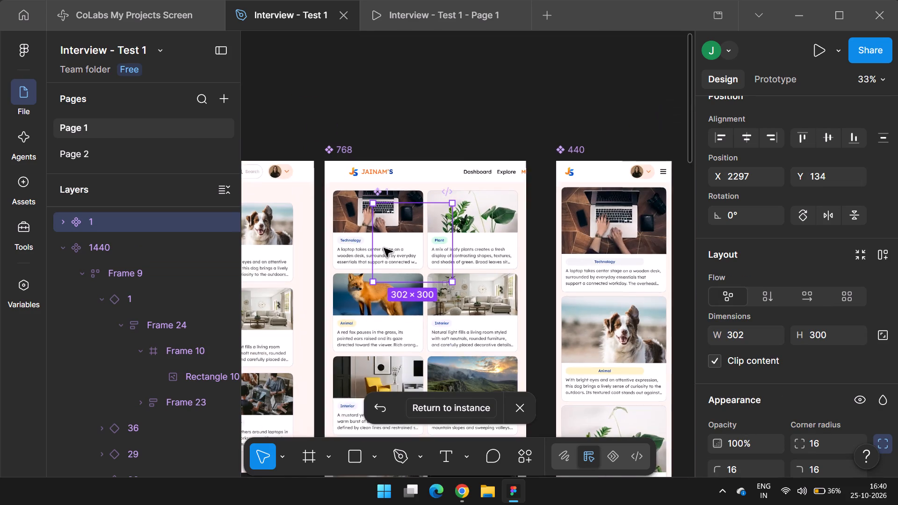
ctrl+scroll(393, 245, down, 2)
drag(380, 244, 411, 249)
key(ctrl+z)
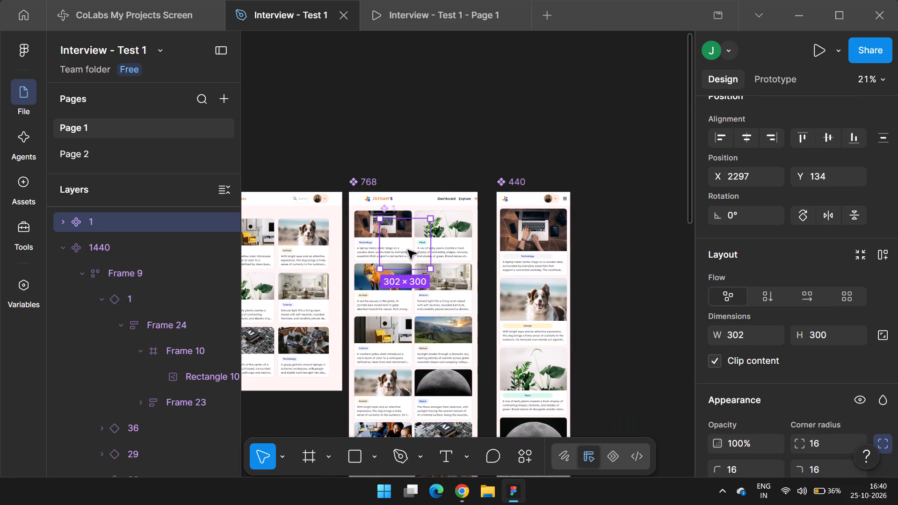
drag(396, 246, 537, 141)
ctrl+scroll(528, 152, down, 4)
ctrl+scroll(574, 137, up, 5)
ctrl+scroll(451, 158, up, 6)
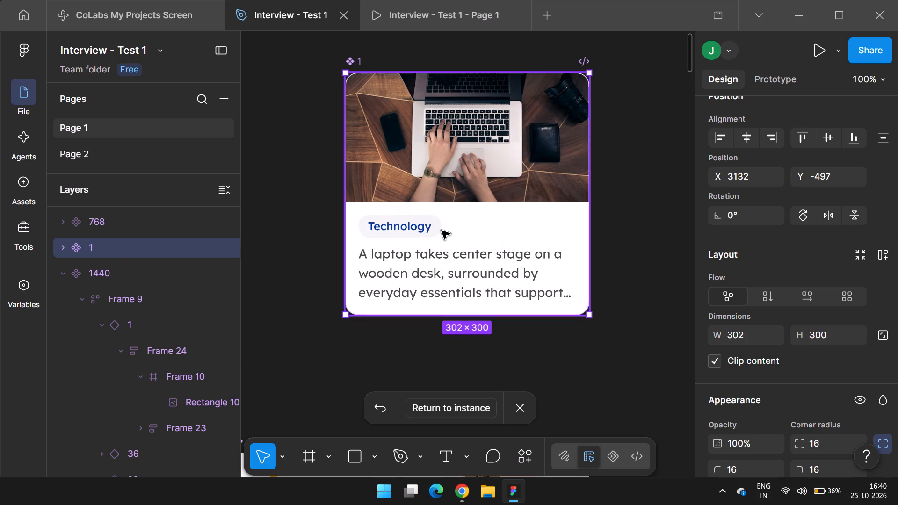
Compare the Technology tag's sizing in the main component card with the tag on the 440 frame's first card.
ctrl+click(442, 231)
ctrl+scroll(442, 216, down, 4)
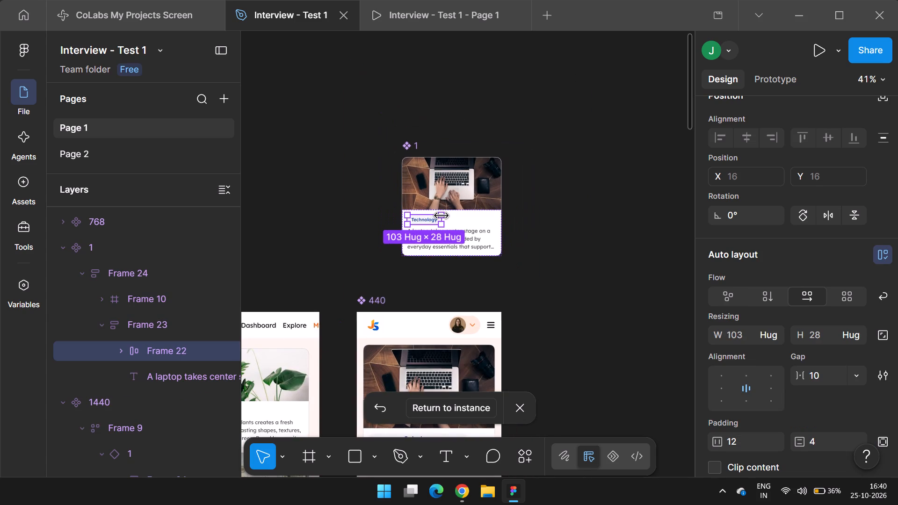
ctrl+scroll(442, 216, down, 3)
key(ctrl+c)
ctrl+scroll(420, 355, up, 5)
ctrl+click(496, 277)
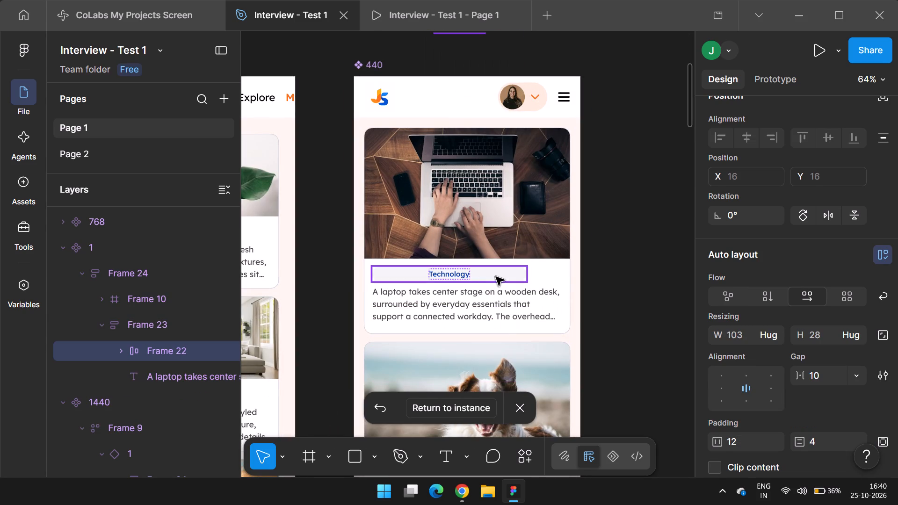
key(shift+Return)
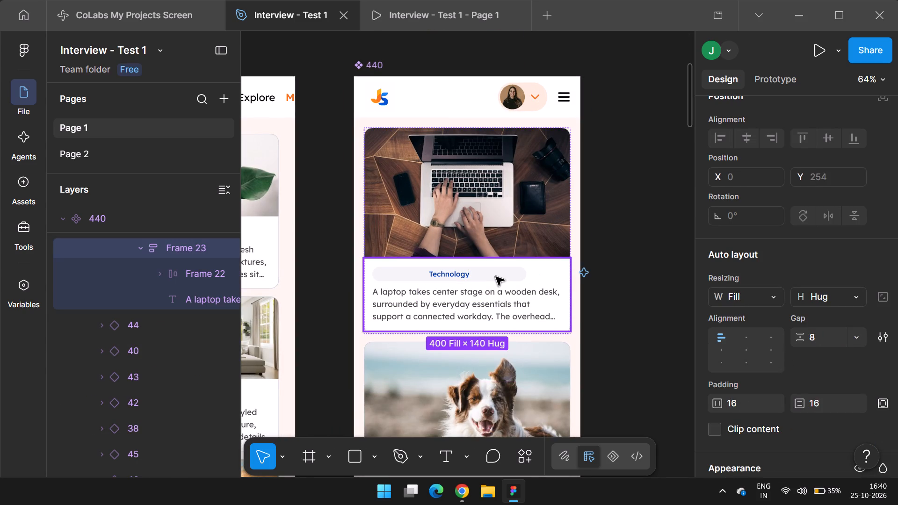
key(shift+Return)
Undo the recent edits step by step, back past the wrapped card layouts to before the 440 frame's category tags were stretched.
key(ctrl+backslash)
key(ctrl+z)
key(ctrl+z)
key(ctrl+z)
key(ctrl+z)
key(ctrl+z)
key(ctrl+z)
key(ctrl+z)
key(ctrl+z)
key(ctrl+z)
key(ctrl+z)
key(ctrl+z)
key(ctrl+z)
key(ctrl+z)
key(ctrl+z)
key(ctrl+z)
key(ctrl+z)
key(ctrl+z)
key(ctrl+z)
key(ctrl+z)
key(ctrl+z)
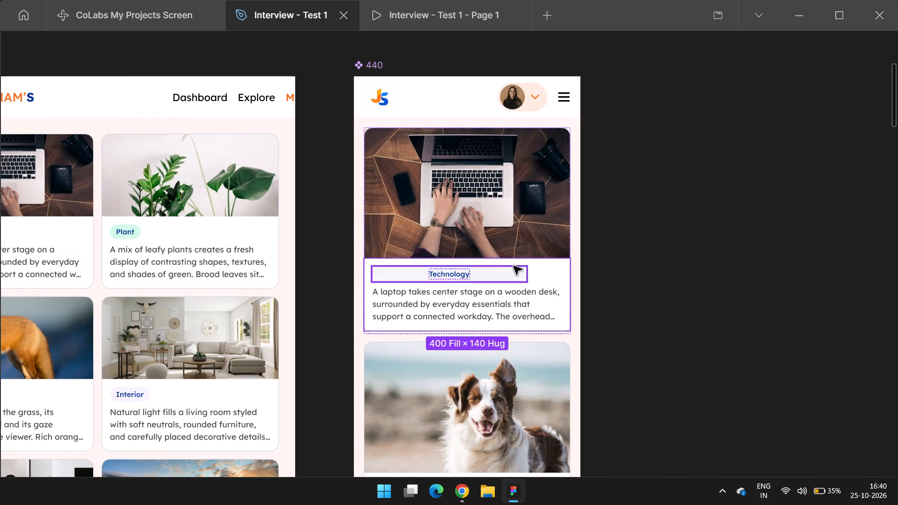
ctrl+scroll(546, 231, down, 15)
key(ctrl+z)
ctrl+scroll(551, 218, down, 6)
key(ctrl+z)
key(ctrl+z)
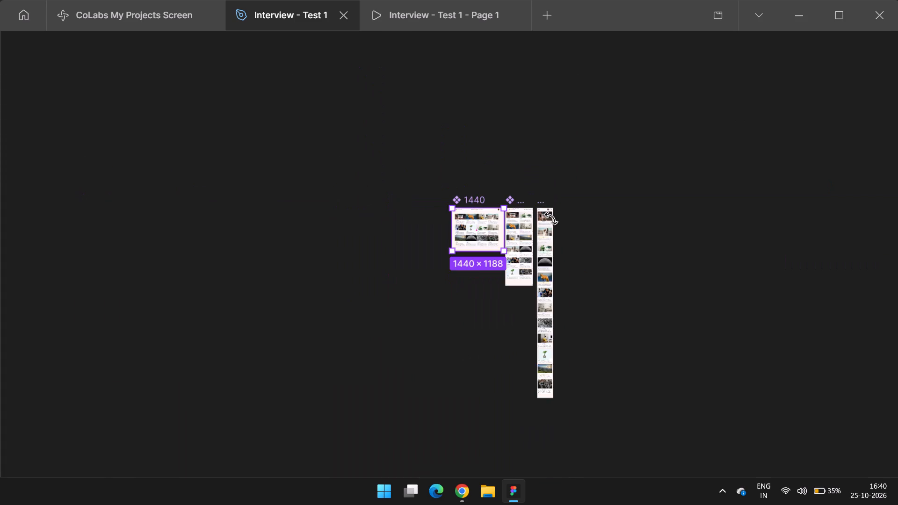
key(ctrl+z)
ctrl+scroll(584, 226, up, 10)
key(ctrl+z)
key(ctrl+z)
ctrl+scroll(448, 197, up, 5)
key(ctrl+z)
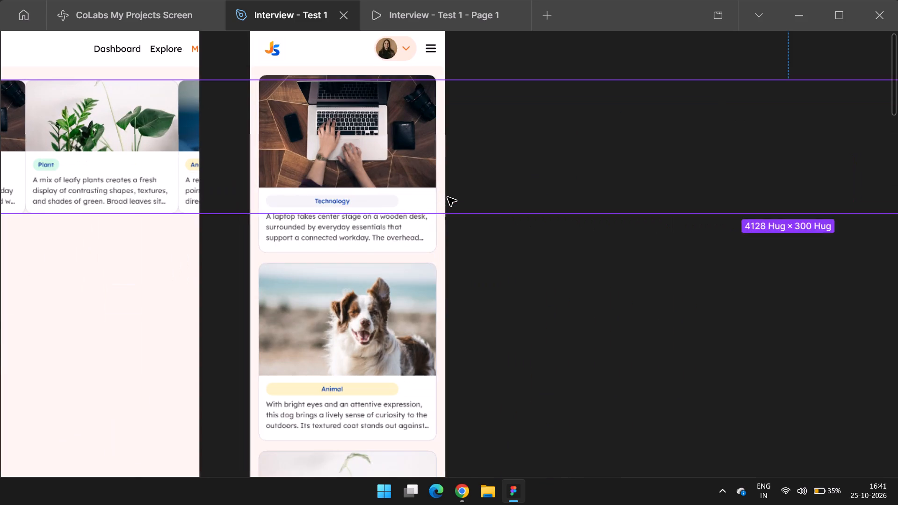
key(ctrl+z)
key(ctrl+z)
key(ctrl+z)
key(ctrl+z)
key(ctrl+z)
key(ctrl+z)
key(ctrl+z)
key(ctrl+z)
key(ctrl+z)
key(ctrl+z)
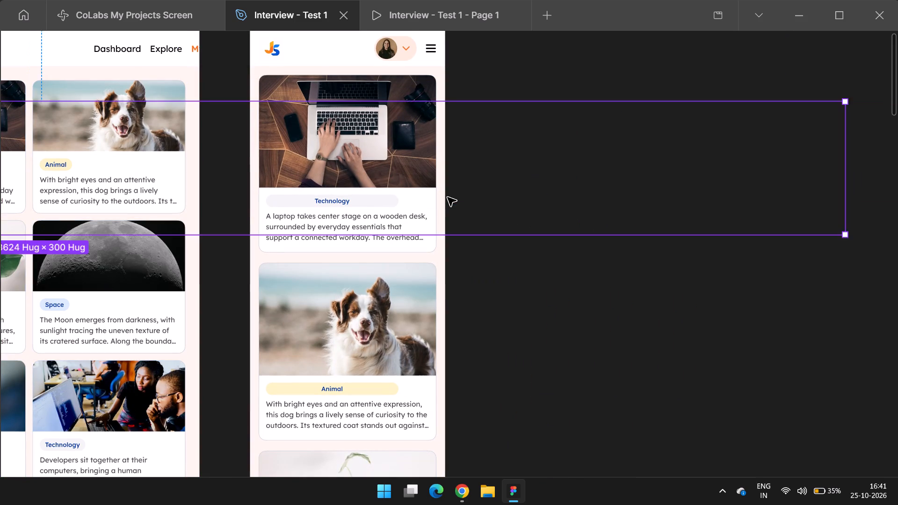
key(ctrl+z)
key(ctrl+z)
key(ctrl+z)
key(ctrl+z)
key(ctrl+z)
key(ctrl+z)
key(ctrl+z)
key(ctrl+z)
key(ctrl+z)
key(ctrl+z)
key(ctrl+z)
key(ctrl+z)
key(ctrl+z)
key(ctrl+z)
key(ctrl+z)
key(ctrl+z)
key(ctrl+z)
key(ctrl+z)
key(ctrl+z)
key(ctrl+z)
key(ctrl+z)
key(ctrl+z)
key(ctrl+z)
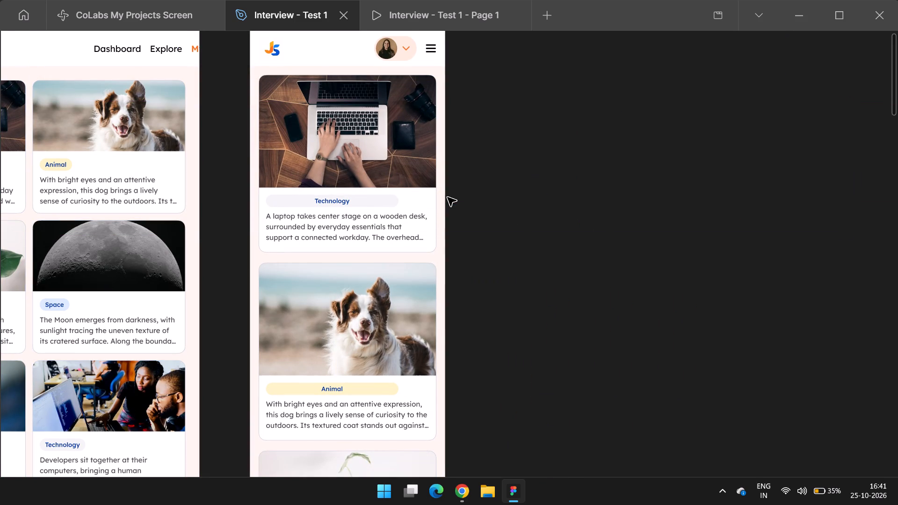
Redo the last few undone edits one at a time, keeping the 440 tags unstretched, and select the card component beside the 440 frame.
key(ctrl+shift+z)
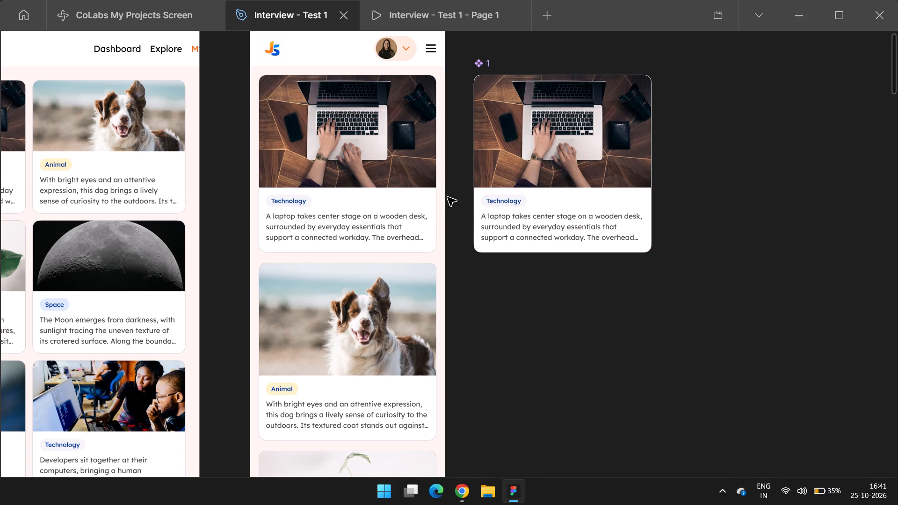
key(ctrl+shift+z)
key(ctrl+shift+z)
key(ctrl+shift+z)
key(ctrl+shift+z)
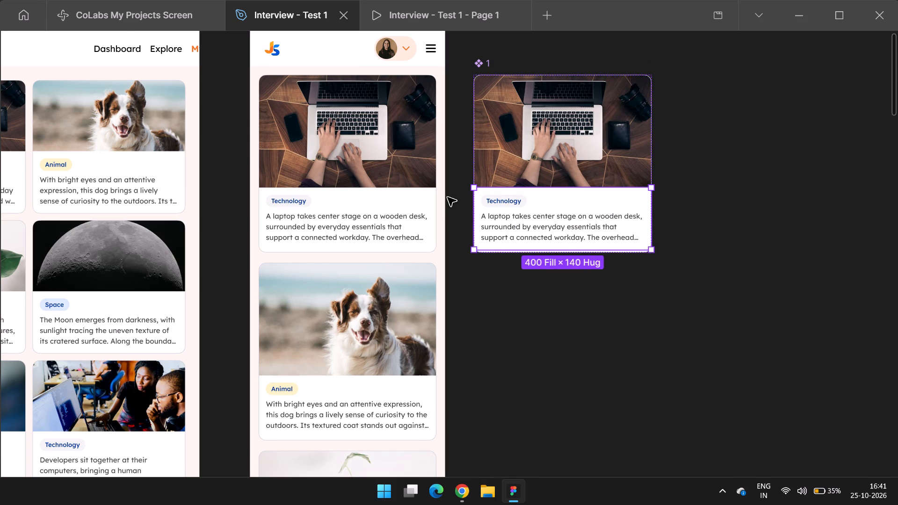
key(ctrl+shift+z)
ctrl+scroll(448, 197, down, 3)
click(475, 121)
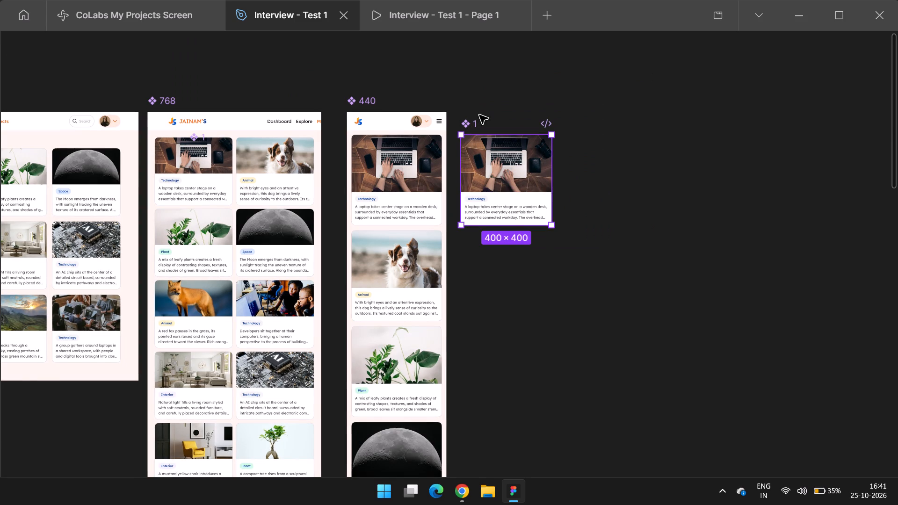
Switch the 1440 frame's card grid to free-form flow and then to a horizontal auto layout with wrapping.
ctrl+scroll(527, 143, down, 3)
ctrl+scroll(159, 170, up, 4)
click(231, 151)
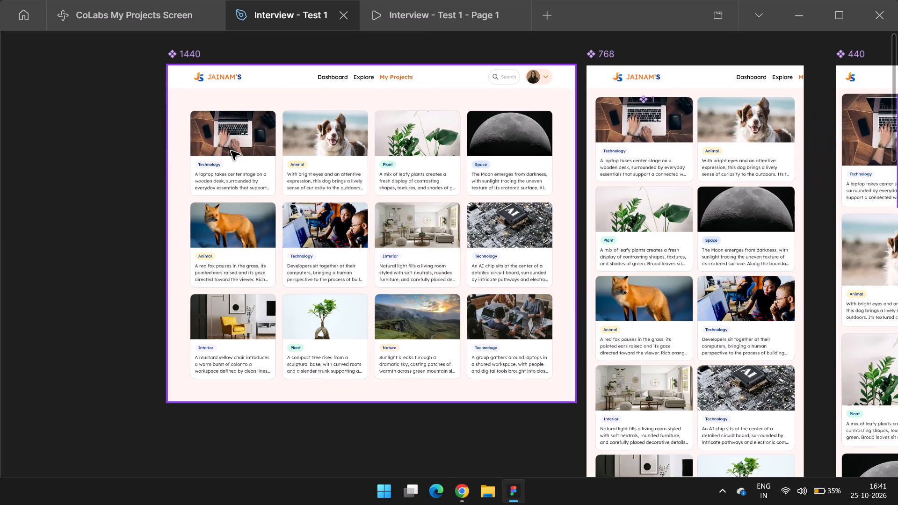
double_click(231, 151)
key(ctrl+backslash)
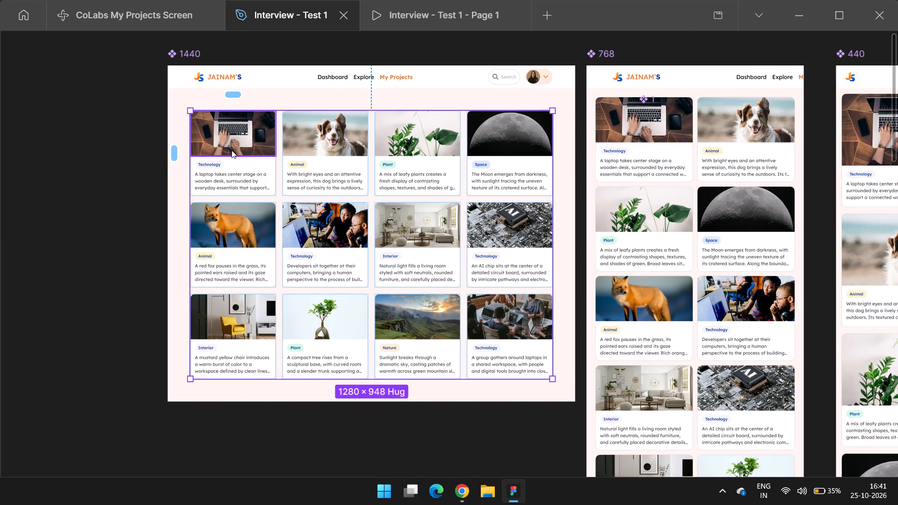
click(727, 359)
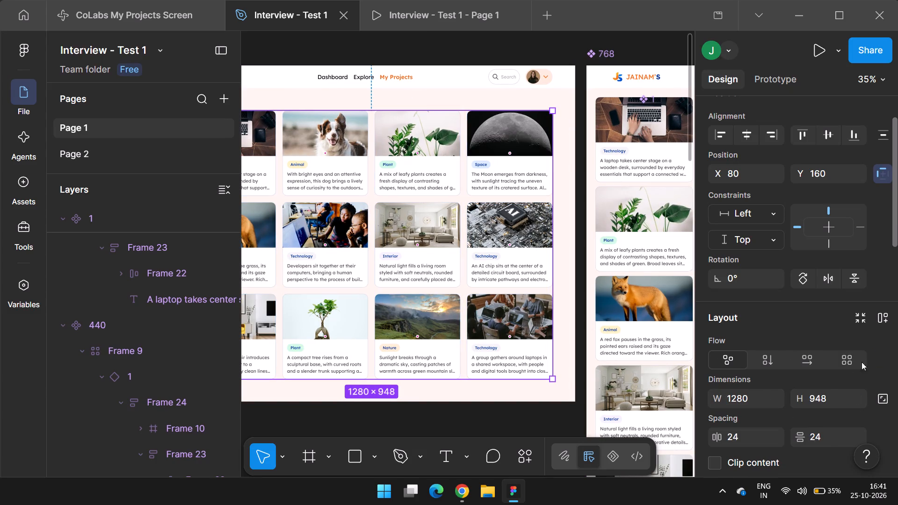
click(817, 363)
click(897, 360)
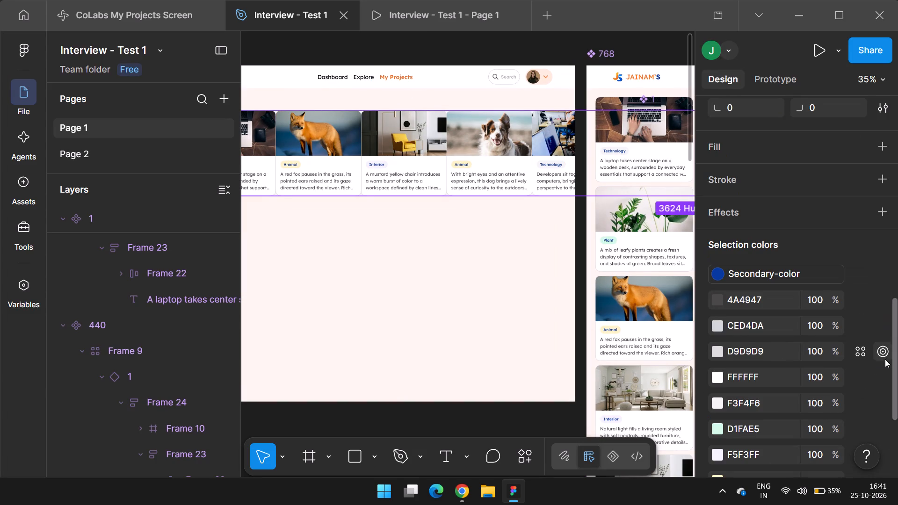
ctrl+scroll(444, 190, down, 3)
click(442, 183)
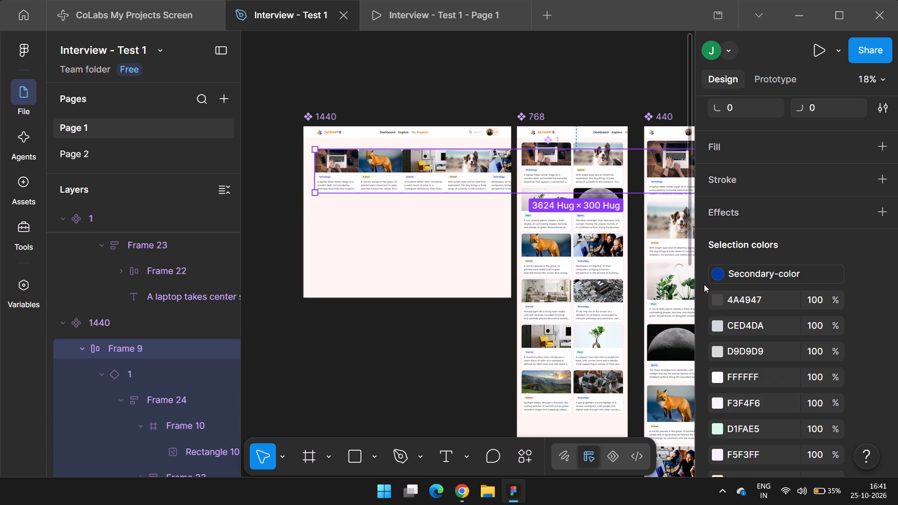
scroll(746, 284, up, 4)
scroll(850, 255, up, 3)
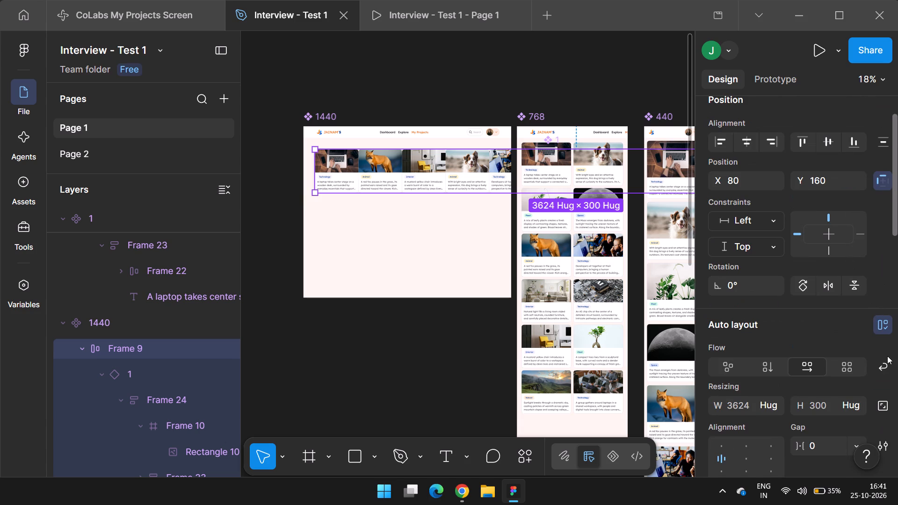
click(881, 363)
Set the gap of the 1440 frame's wrapping card layout to 24.
scroll(826, 385, down, 1)
click(828, 367)
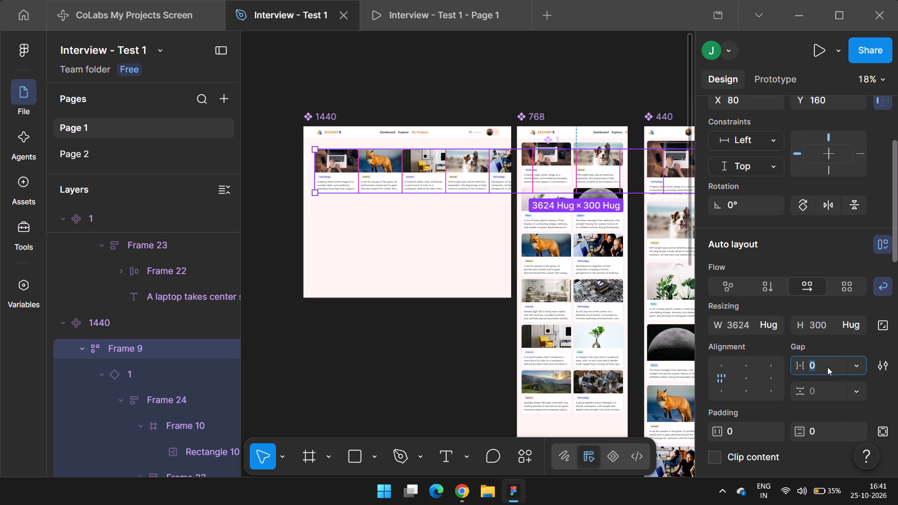
text(24)
key(Return)
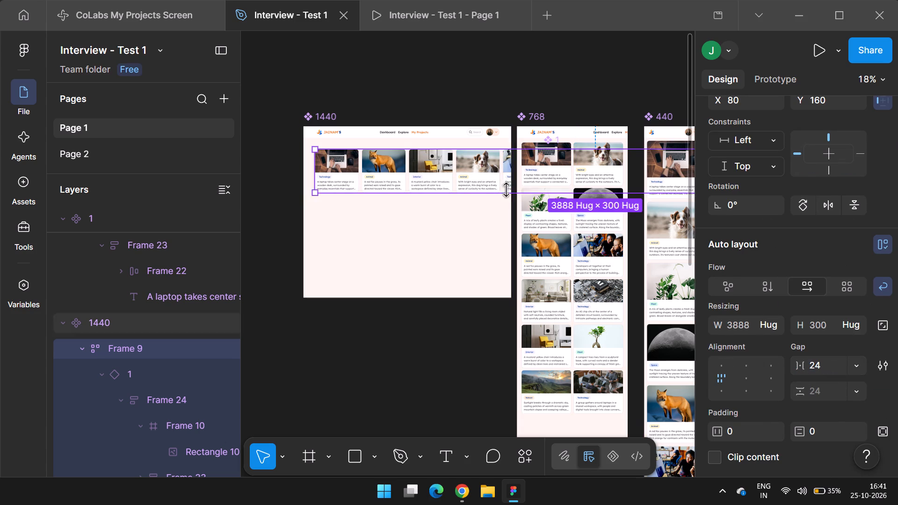
Narrow the 1440 frame's card layout to 1280 wide so the cards wrap within the frame's 80 px side margins.
ctrl+scroll(471, 180, down, 4)
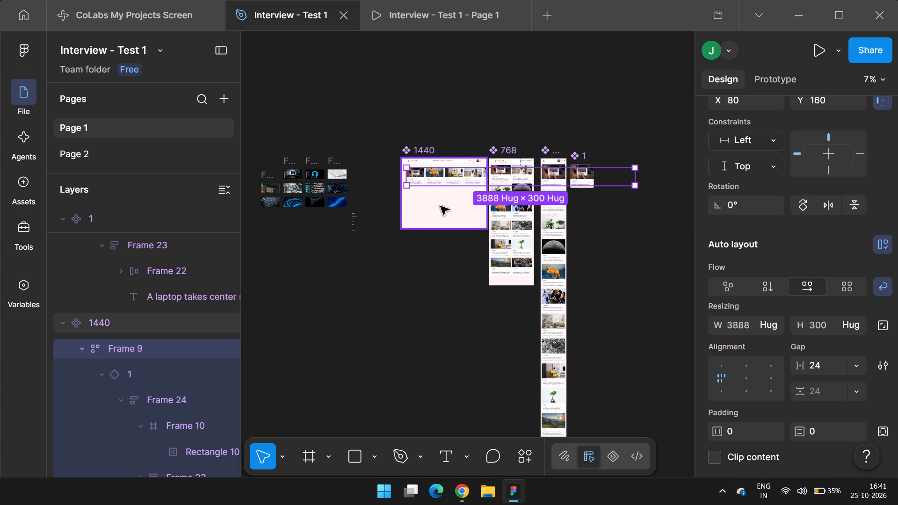
drag(637, 179, 491, 191)
ctrl+scroll(488, 186, up, 9)
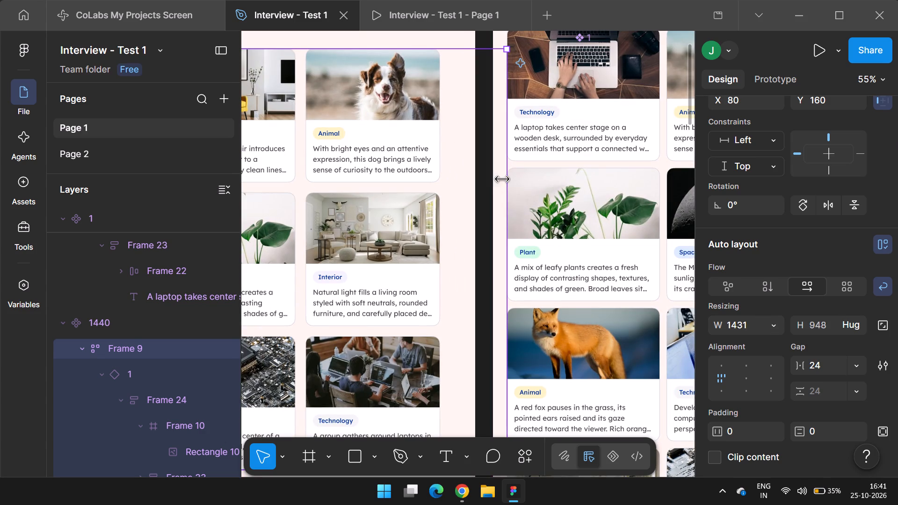
drag(508, 178, 440, 203)
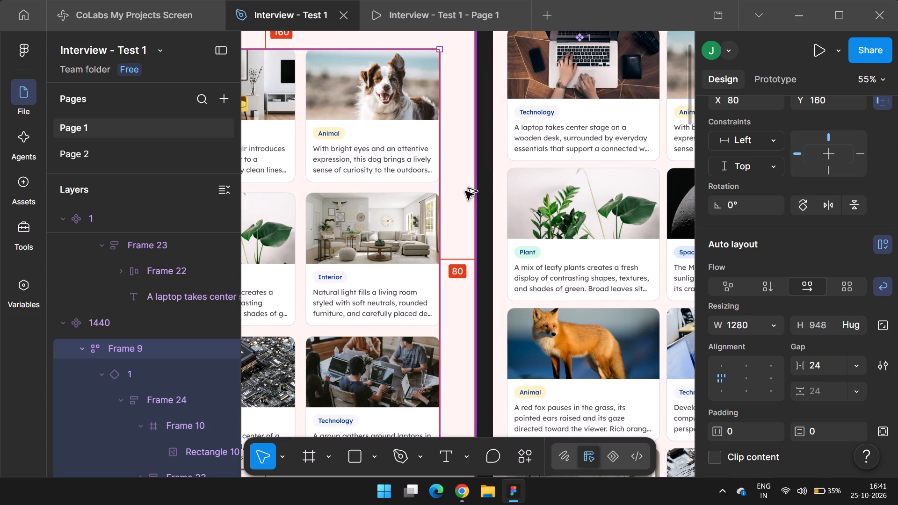
Change the 768 frame's two-column card grid to a wrapping horizontal auto layout.
ctrl+scroll(430, 183, down, 4)
double_click(486, 153)
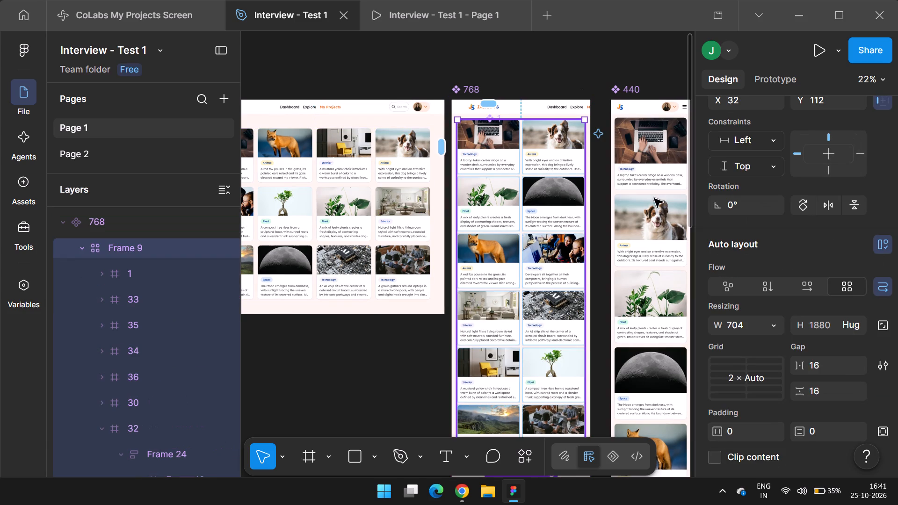
click(807, 286)
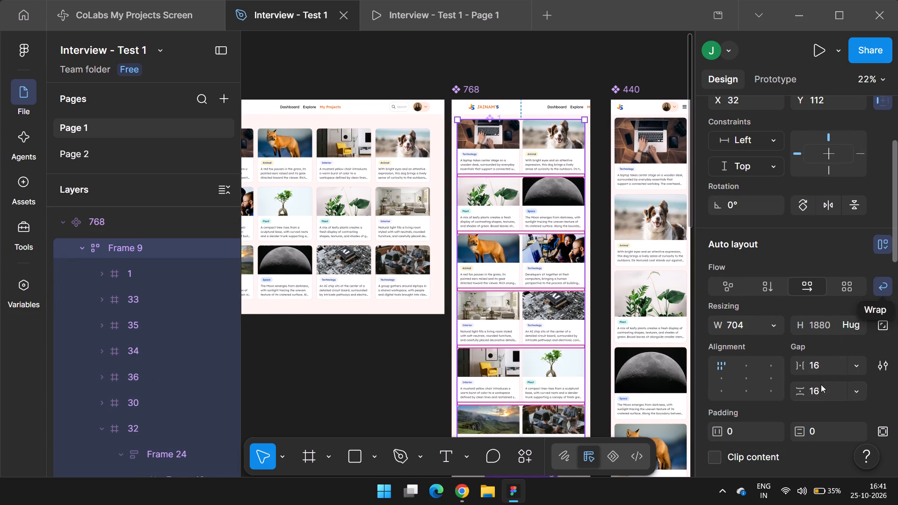
ctrl+scroll(537, 144, up, 5)
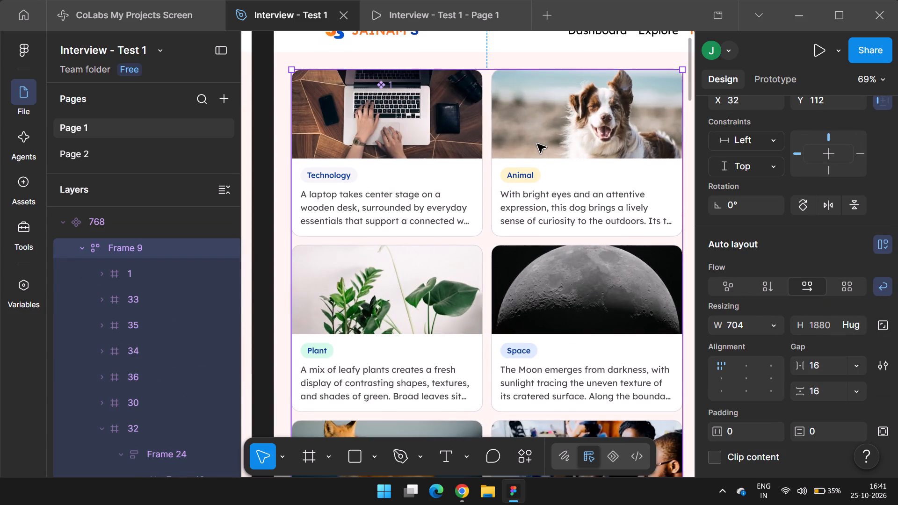
Change the 440 frame's card grid to a horizontal auto layout, turning its wrapping off and on again.
ctrl+scroll(383, 144, down, 5)
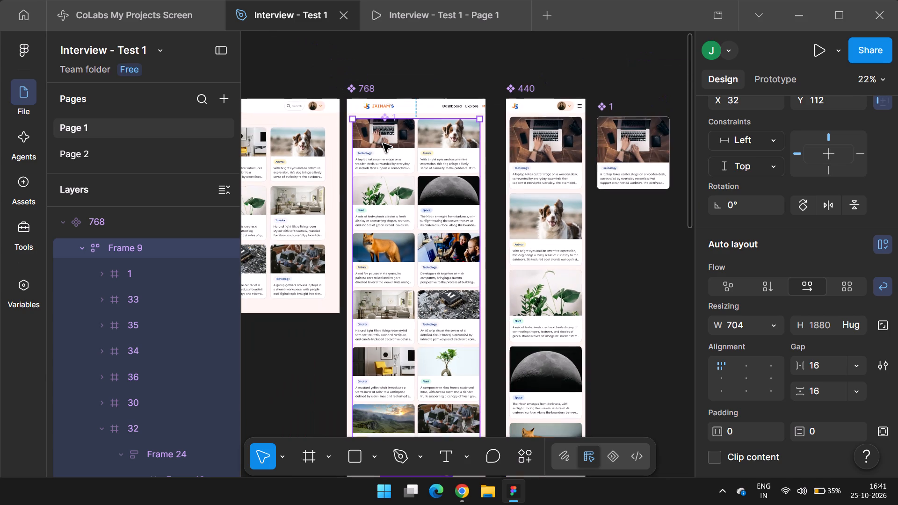
double_click(533, 138)
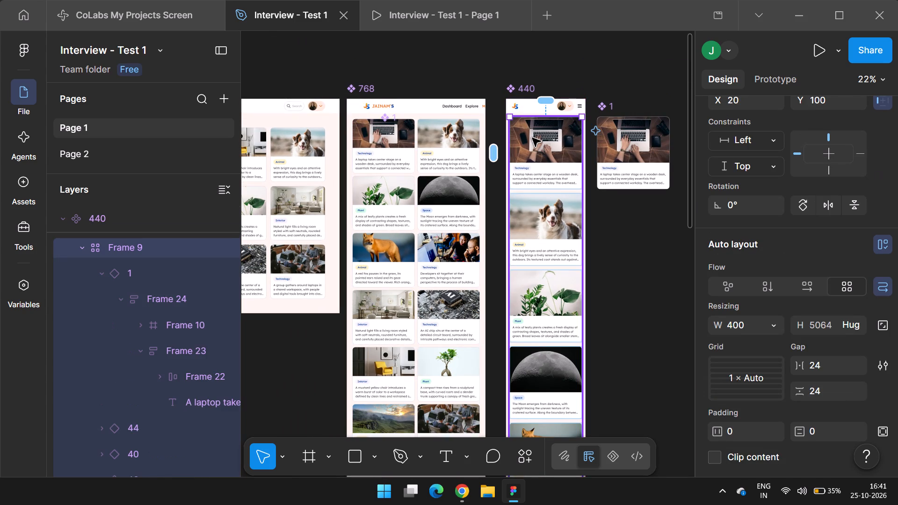
click(804, 288)
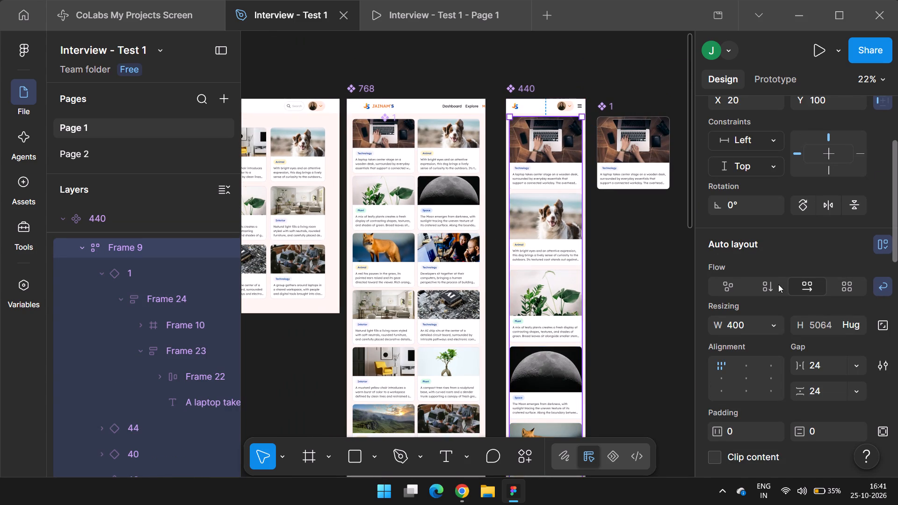
click(821, 367)
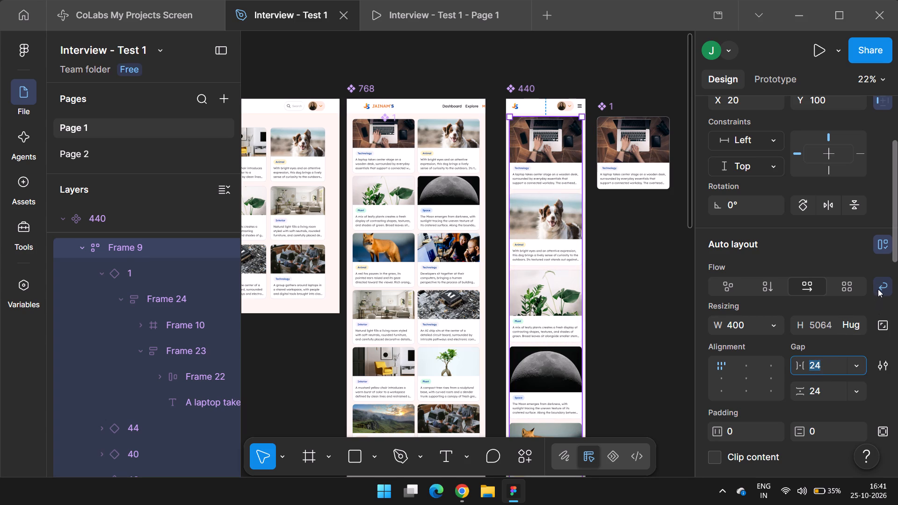
click(880, 287)
click(878, 287)
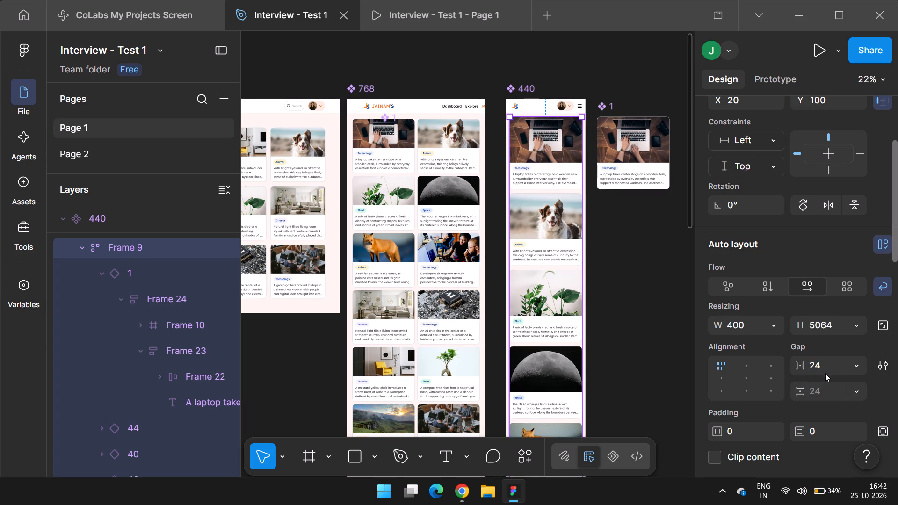
Set the gap between cards in the 440 frame's wrapping layout to 16.
click(826, 371)
text(16)
key(Return)
ctrl+scroll(582, 174, up, 4)
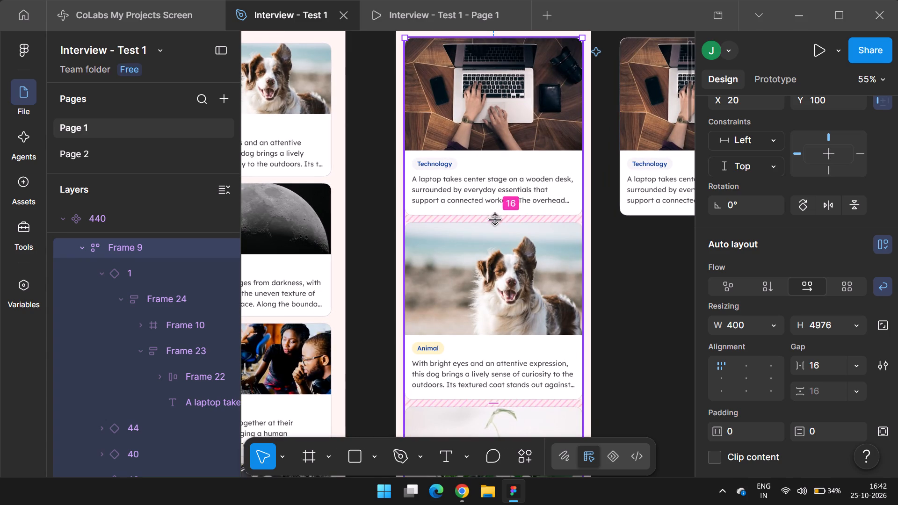
ctrl+scroll(486, 210, down, 2)
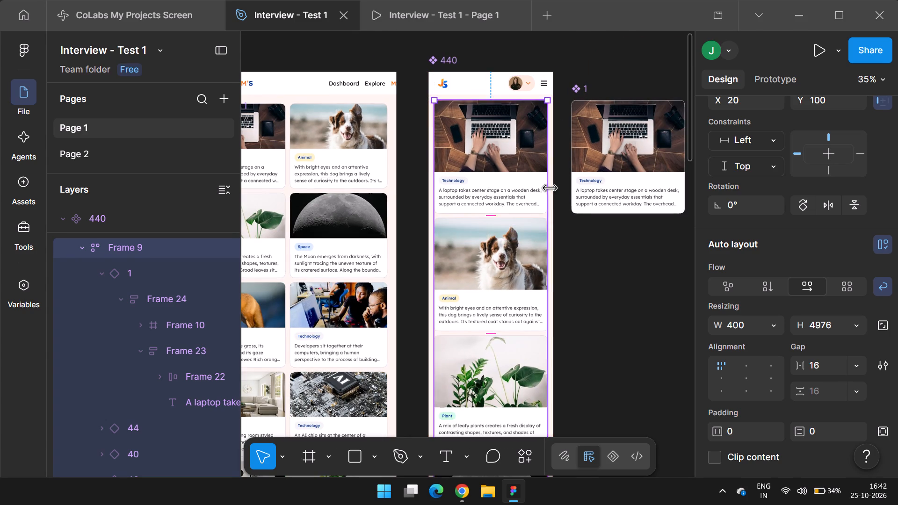
Look over the rewrapped 1440 cards, and inspect the 768 frame's card layout and individual cards.
ctrl+scroll(588, 144, down, 7)
ctrl+scroll(407, 145, up, 6)
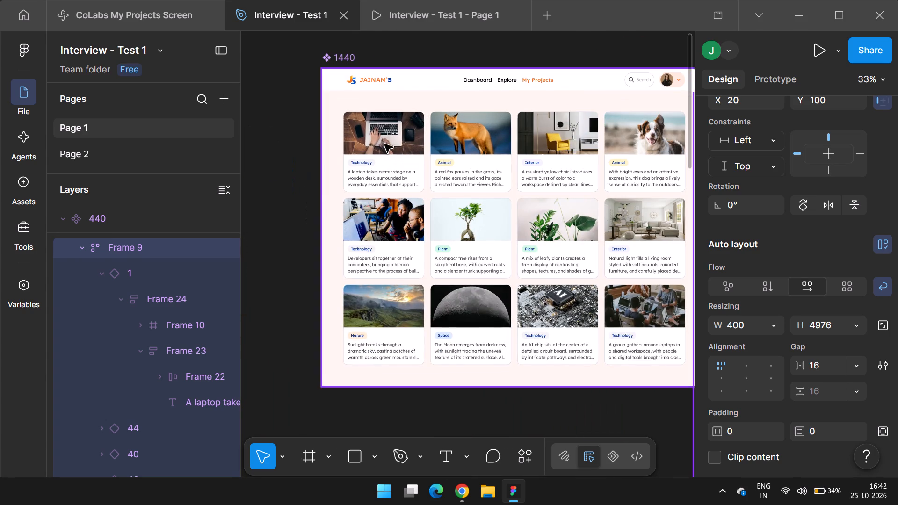
shift+scroll(381, 147, down, 4)
click(427, 157)
double_click(505, 163)
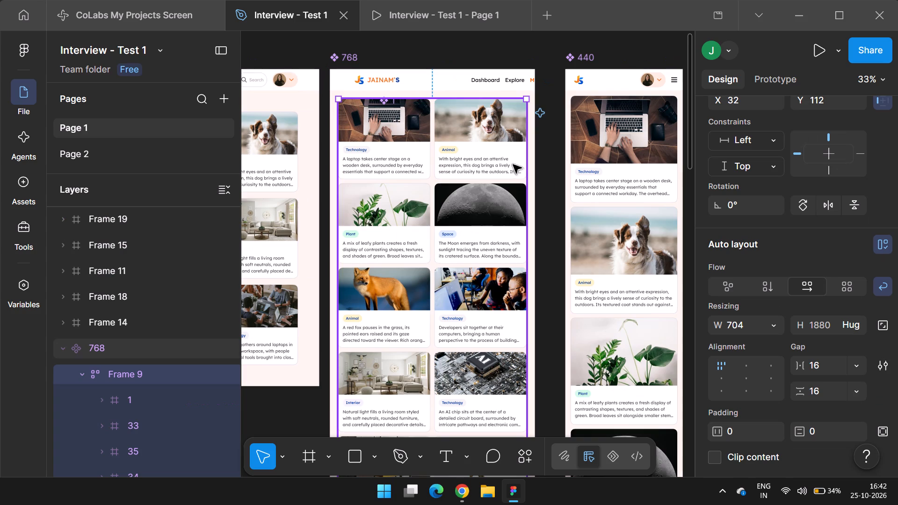
double_click(488, 178)
click(409, 161)
click(396, 207)
click(471, 216)
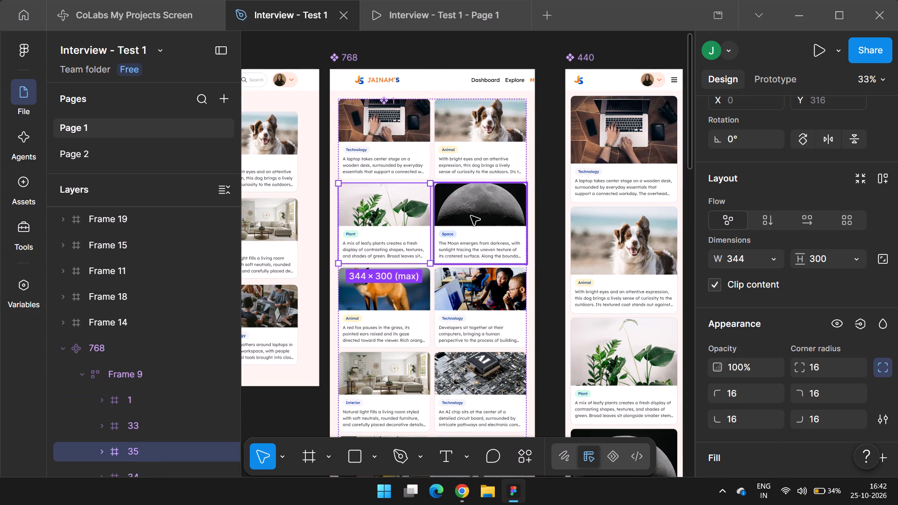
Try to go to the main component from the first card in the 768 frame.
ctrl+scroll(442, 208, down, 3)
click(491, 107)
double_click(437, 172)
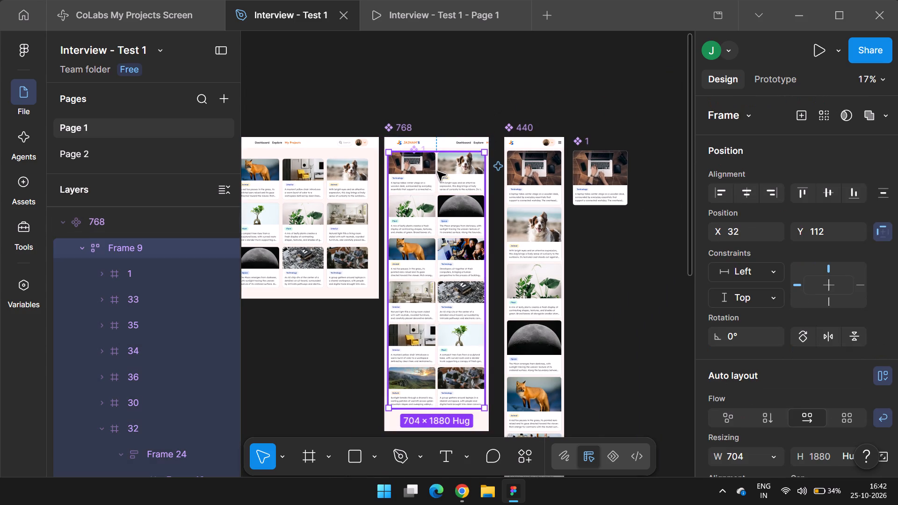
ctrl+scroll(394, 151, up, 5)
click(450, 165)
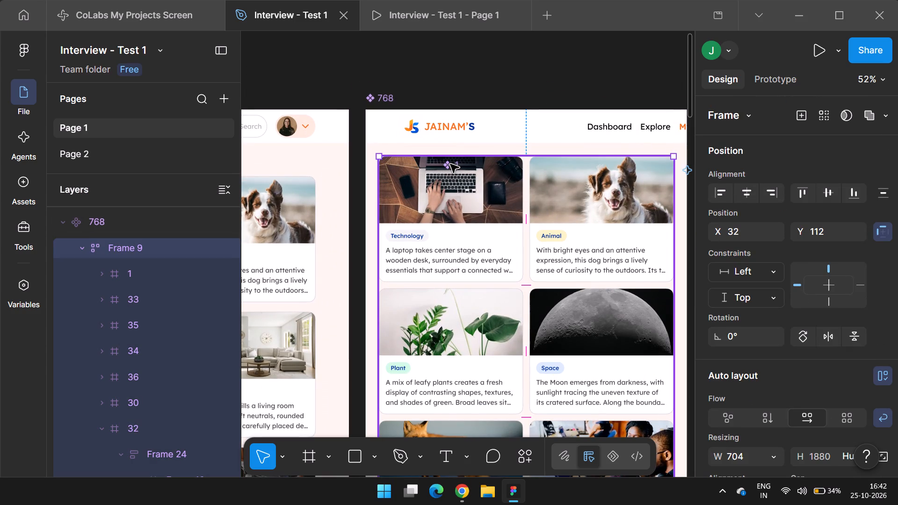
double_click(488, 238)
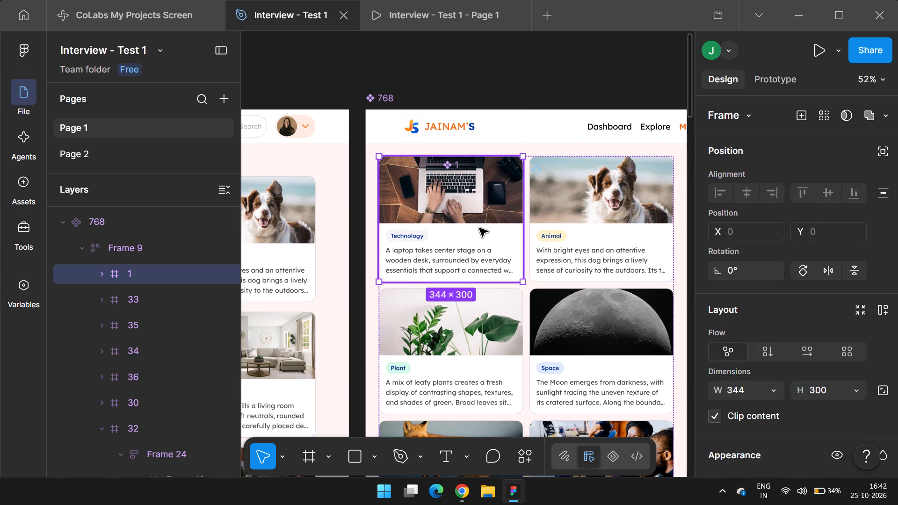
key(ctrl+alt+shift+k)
Go to the main component of the 1440 frame's first card and delete that component overlapping the 768 frame.
ctrl+scroll(481, 248, down, 6)
ctrl+scroll(295, 250, up, 4)
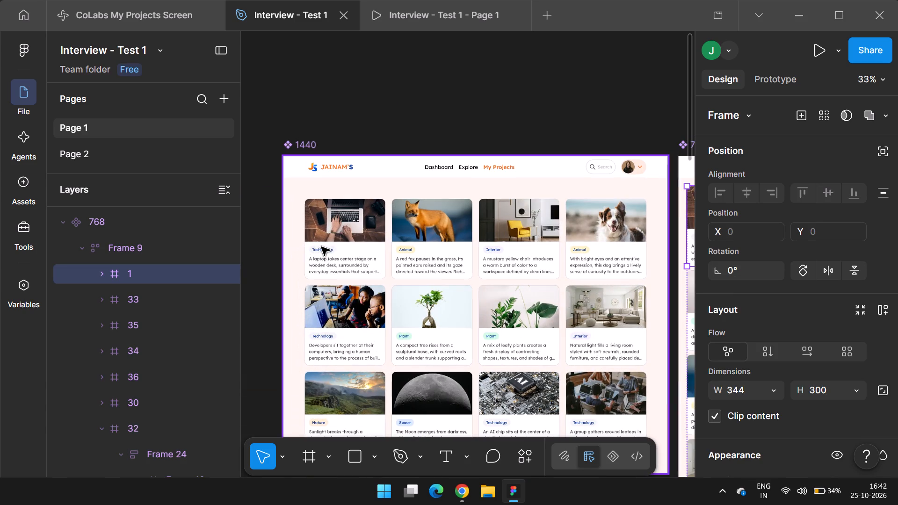
double_click(335, 244)
double_click(335, 244)
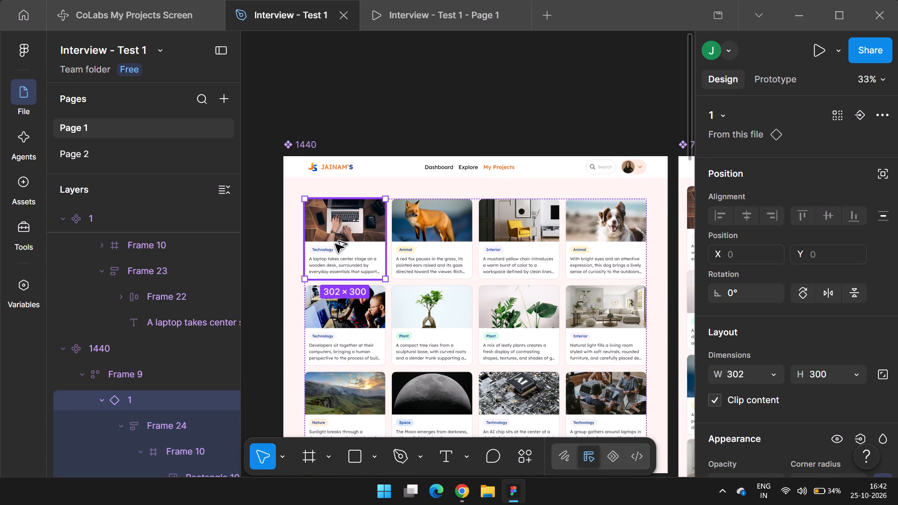
key(ctrl+alt+shift+k)
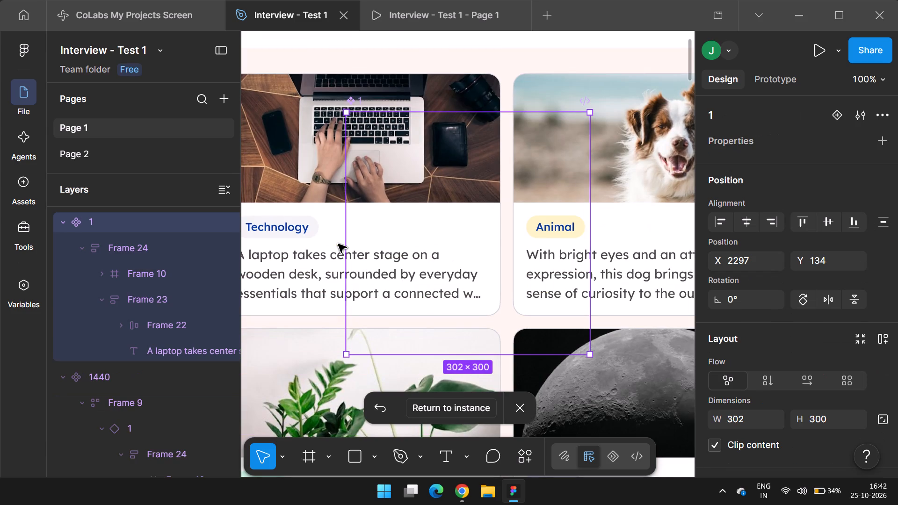
key(Delete)
Delete the leftover 400 × 400 card main component named 1 beside the 440 frame.
key(ctrl+backslash)
ctrl+scroll(313, 225, down, 9)
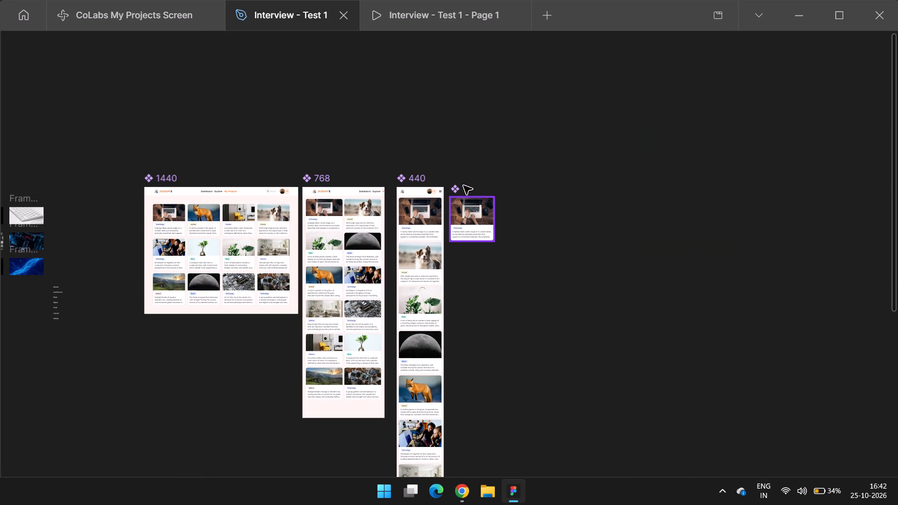
click(469, 187)
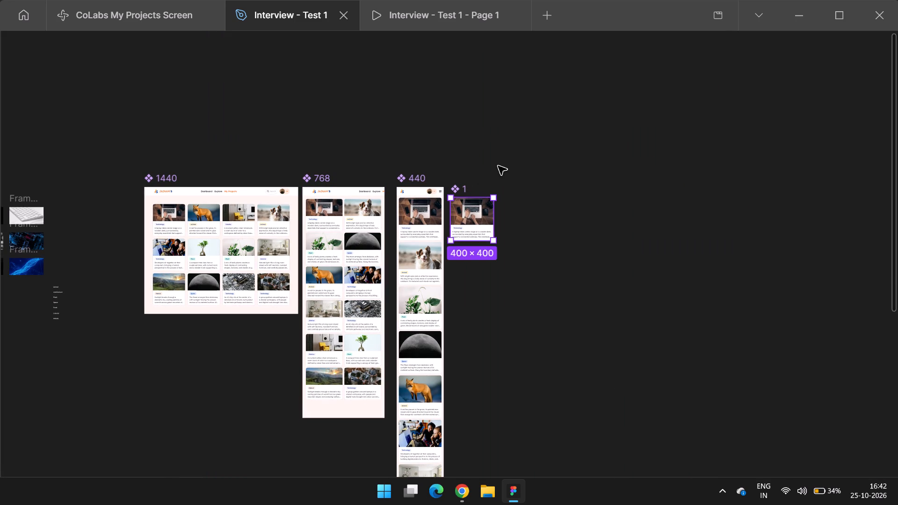
key(Delete)
Try to go to the main component from the first card in the 1440 frame, with the layer tree collapsed.
triple_click(169, 227)
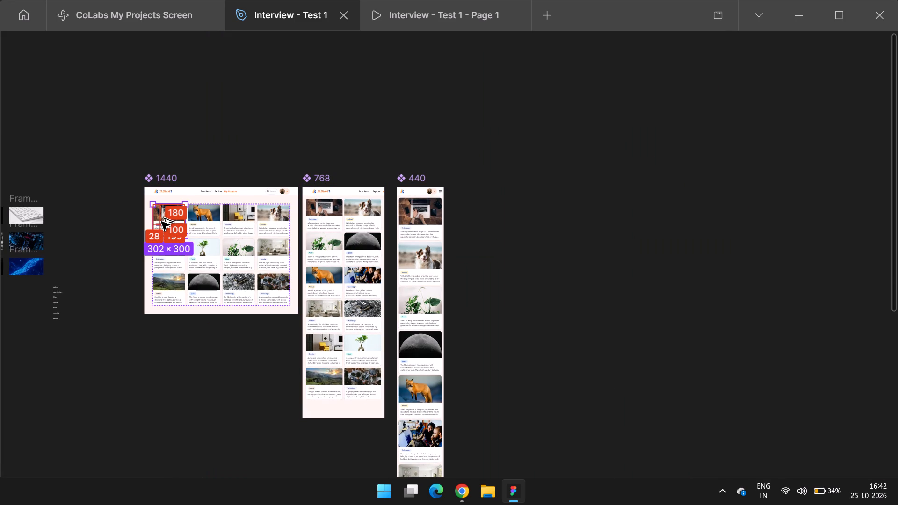
key(ctrl+backslash)
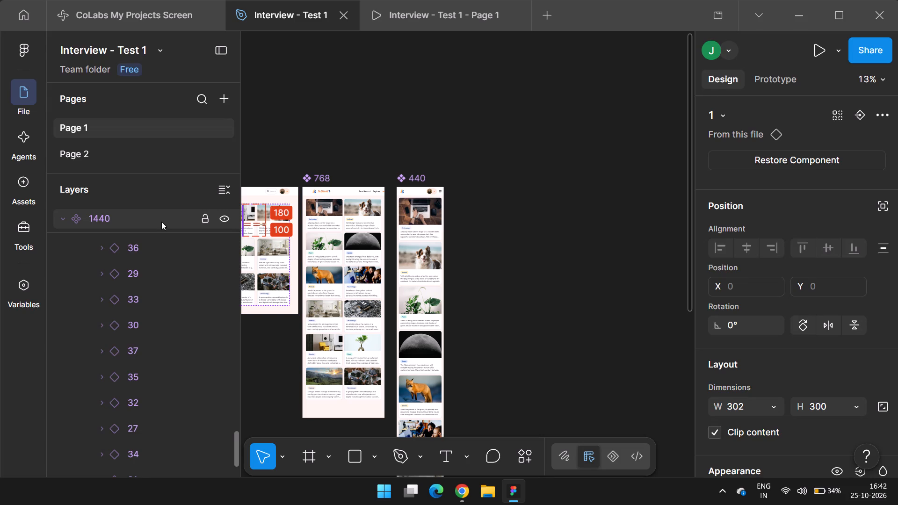
shift+scroll(390, 156, up, 3)
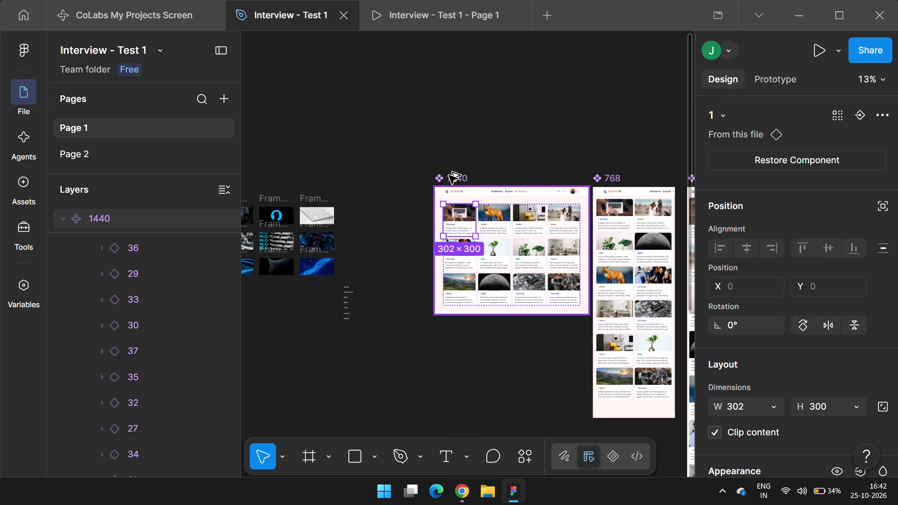
key(alt+l)
scroll(132, 356, up, 2)
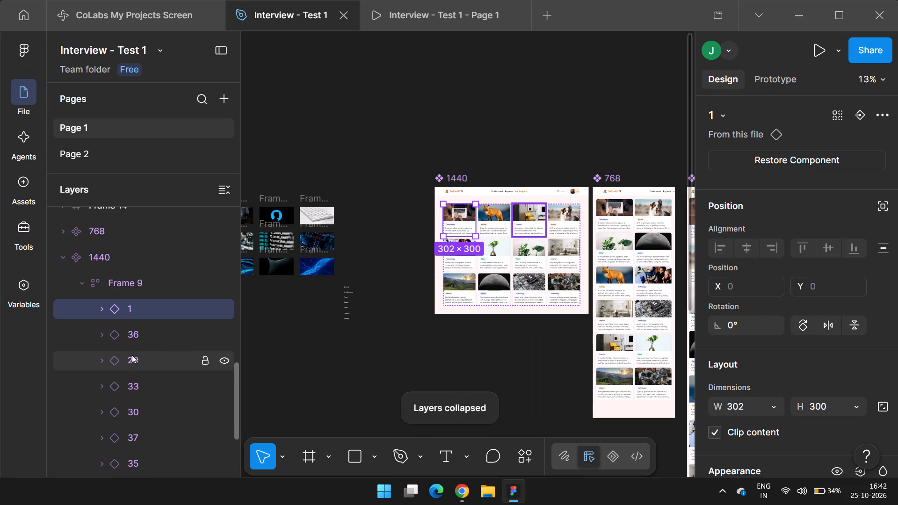
key(ctrl+alt+shift+k)
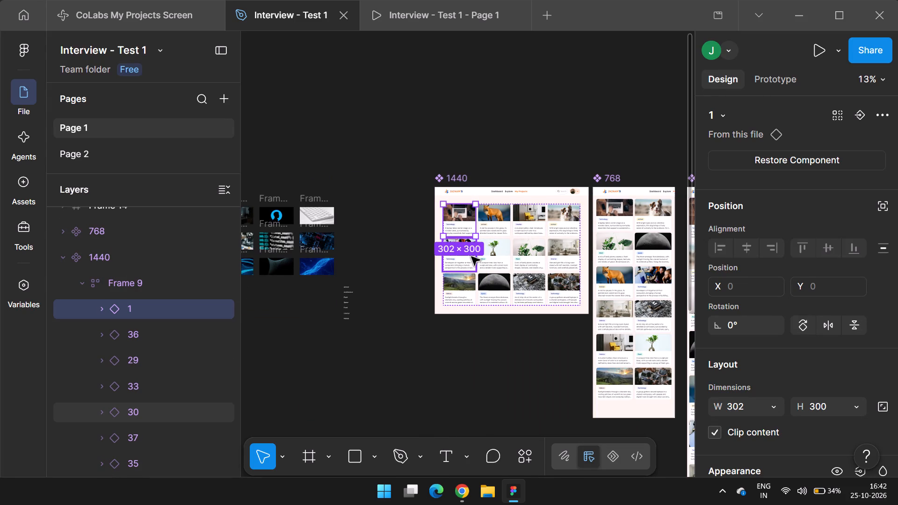
key(ctrl+alt+shift+k)
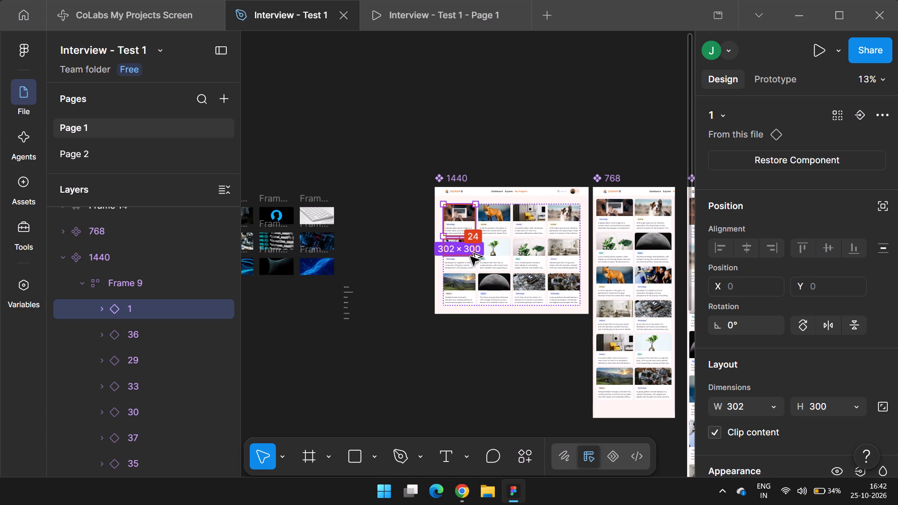
key(ctrl+alt+shift+k)
key(ctrl+alt+shift+k)
key(ctrl+alt+shift+k)
key(ctrl+alt+shift+k)
key(ctrl+alt+shift+k)
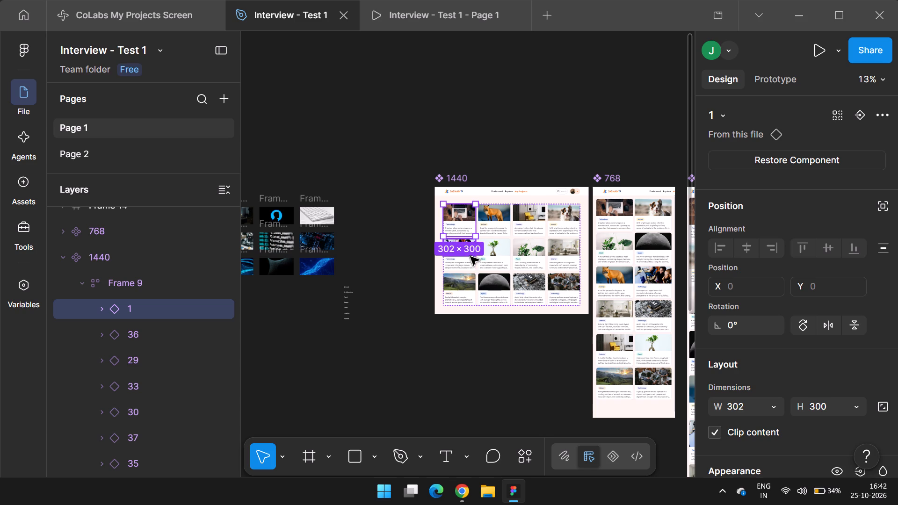
key(ctrl+alt+shift+k)
key(ctrl+alt+shift+k)
key(ctrl+alt+shift+k)
key(ctrl+alt+shift+k)
key(ctrl+backslash)
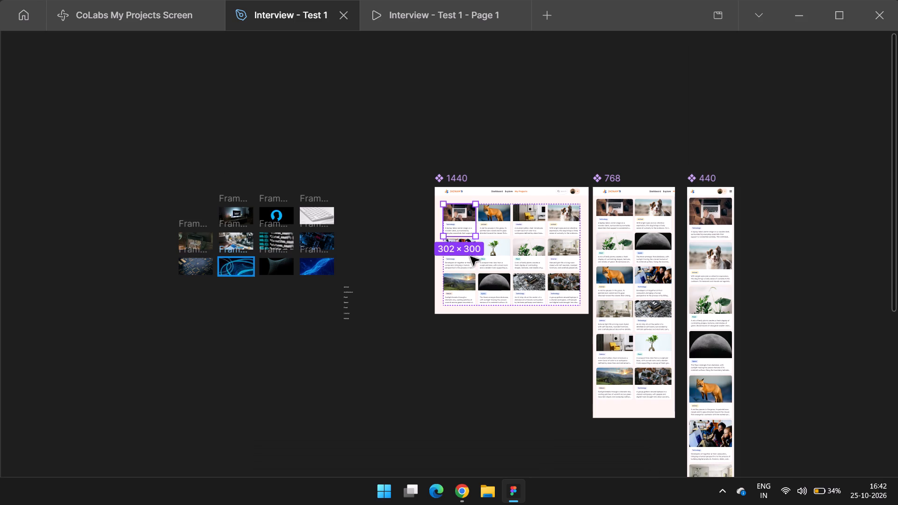
Try to go to the main component from the first card in the 768 frame.
double_click(625, 211)
double_click(625, 211)
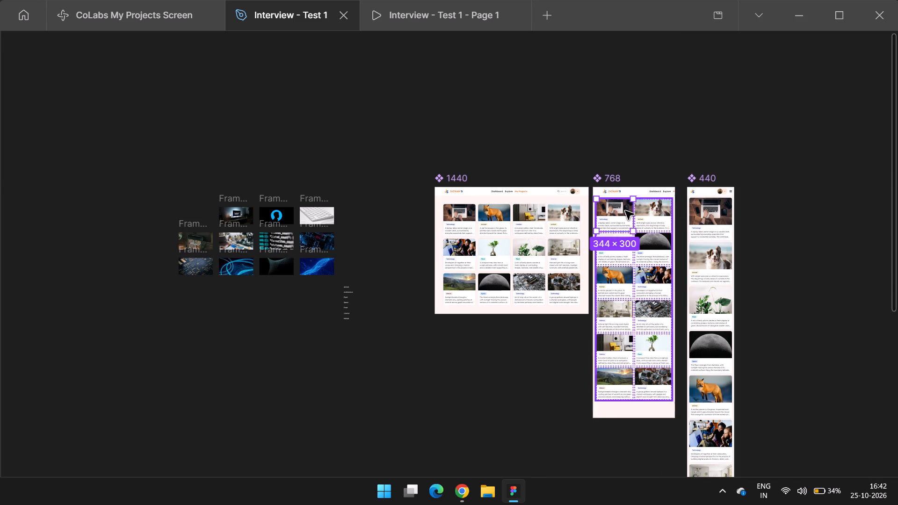
key(ctrl+backslash)
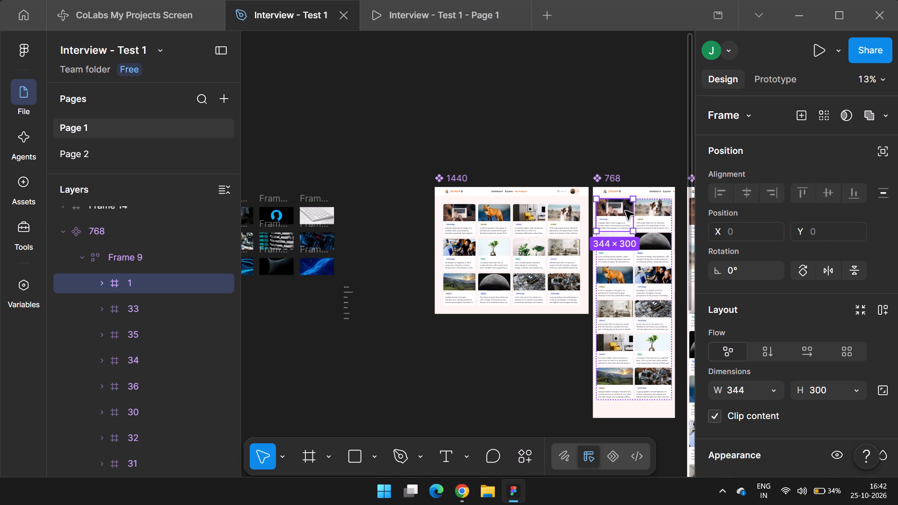
key(ctrl+alt+shift+k)
Try to go to the main component from the first card in the 440 frame, then clear the selection.
shift+scroll(547, 258, down, 2)
double_click(525, 220)
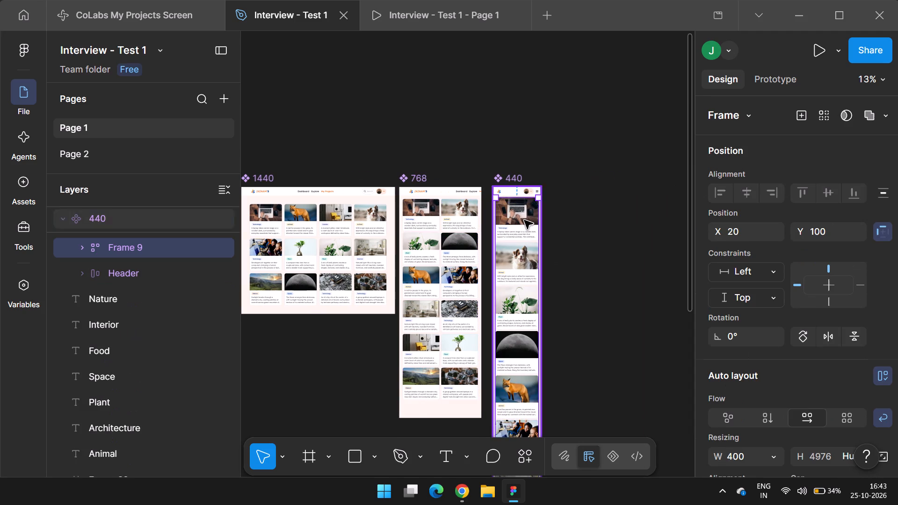
double_click(524, 220)
key(ctrl+alt+shift+k)
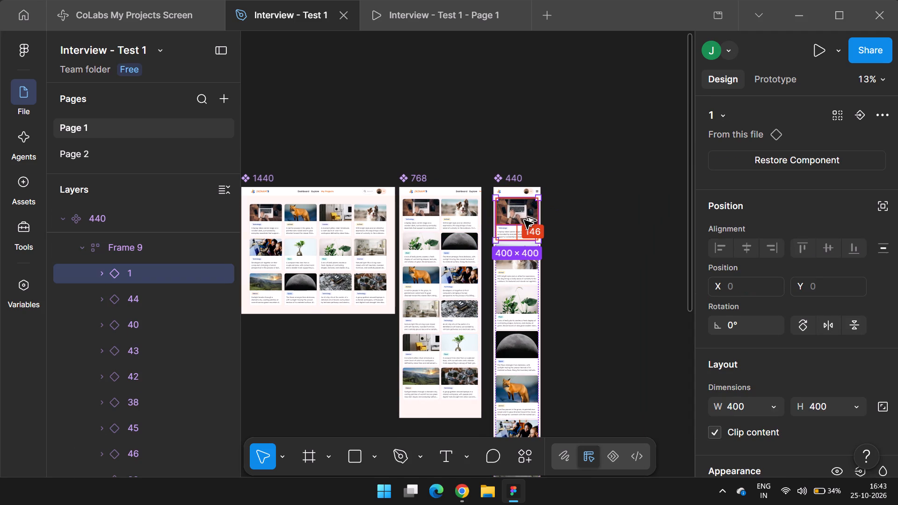
key(ctrl+alt+shift+k)
key(ctrl+alt+shift+k)
key(ctrl+alt+shift+k)
key(ctrl+backslash)
click(587, 214)
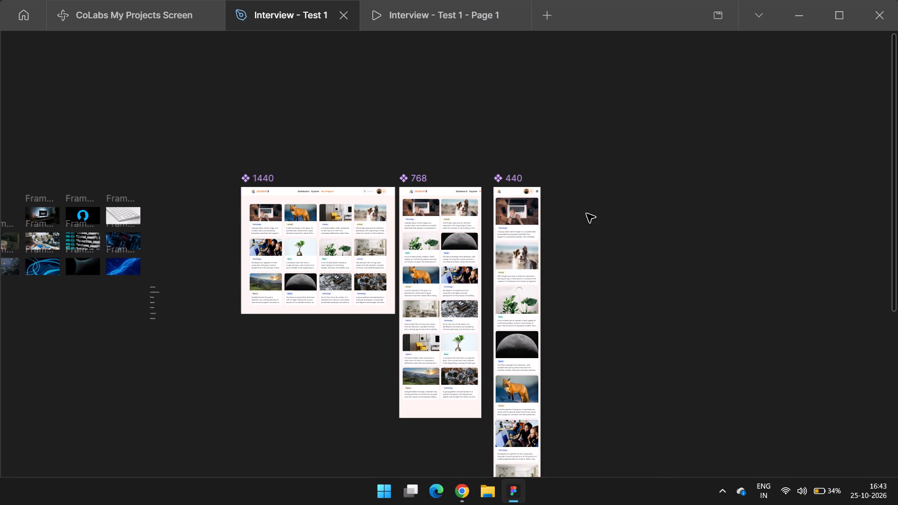
Run the Breakpoints plugin, continue without paying to remove its banner, and create a blank layout.
key(space)
key(space)
key(space)
key(space)
key(space)
key(space)
key(space)
key(space)
key(space)
key(space)
key(space)
key(space)
key(space)
key(space)
key(space)
key(space)
key(space)
key(space)
key(space)
key(space)
drag(589, 213, 541, 137)
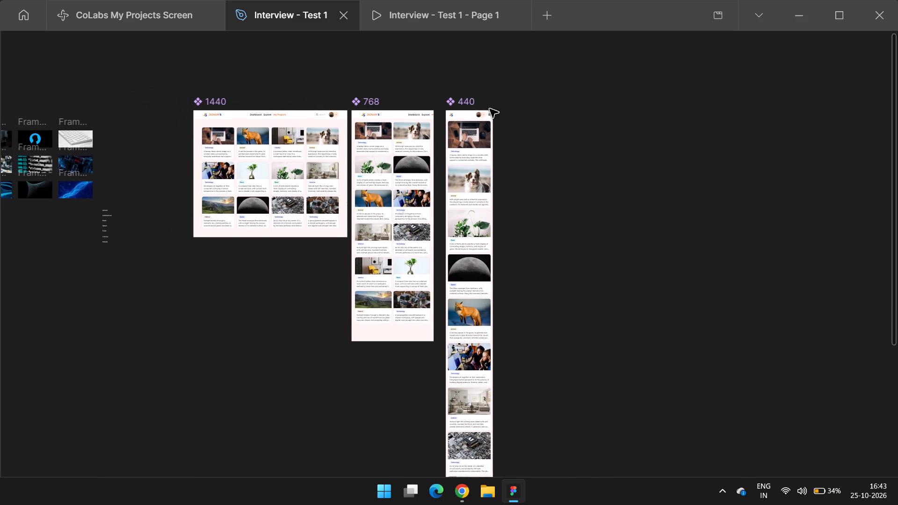
key(space)
drag(639, 255, 610, 208)
key(ctrl+slash)
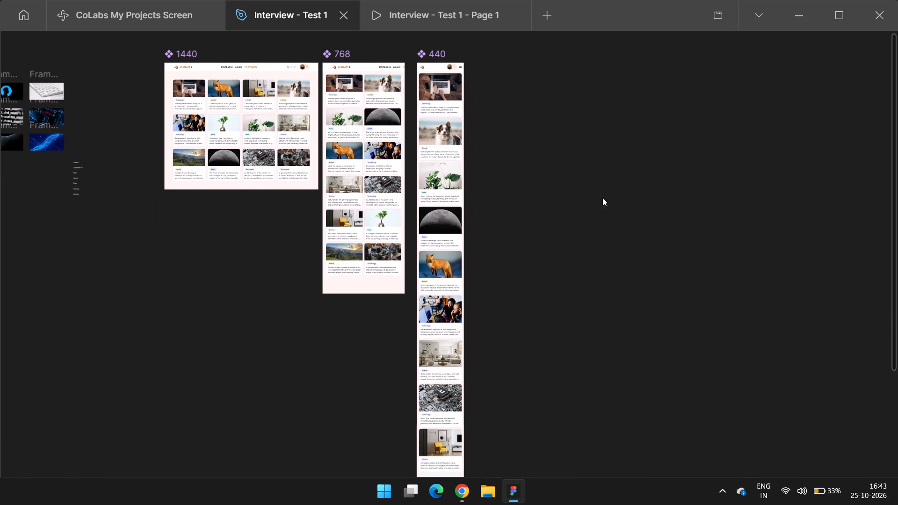
click(371, 249)
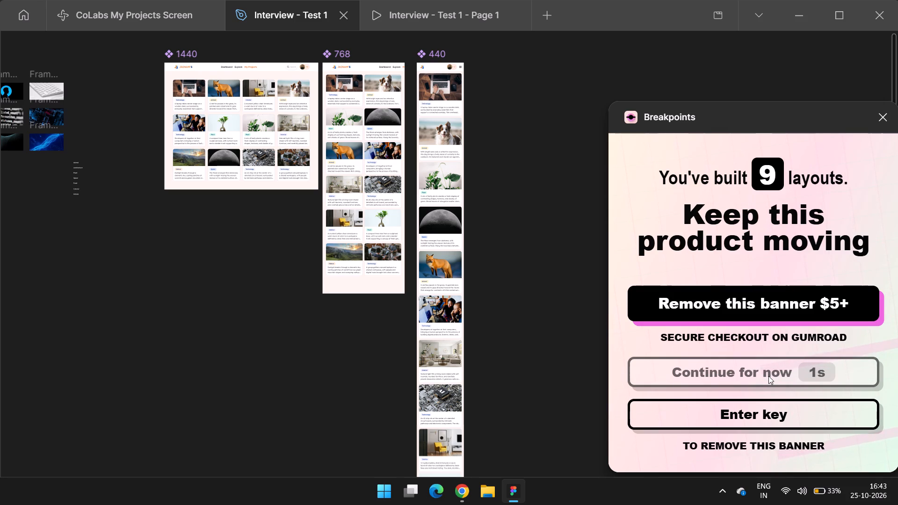
click(768, 369)
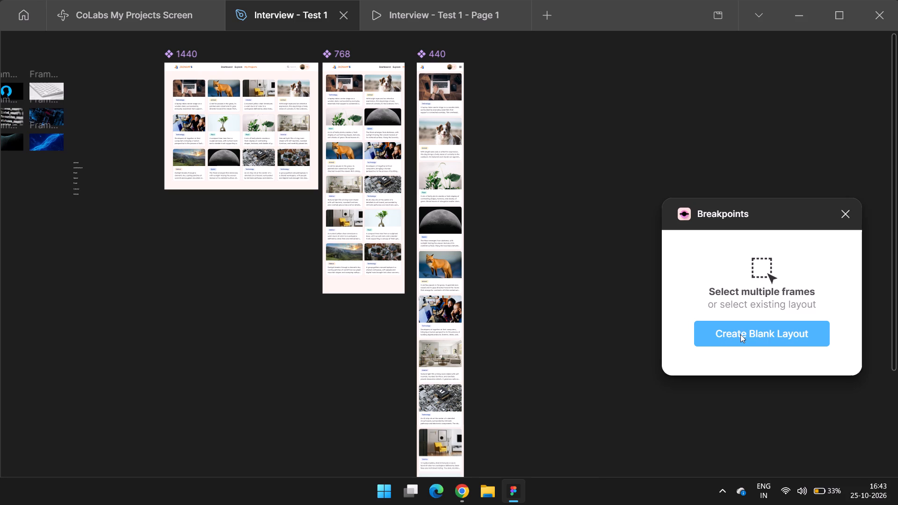
click(740, 334)
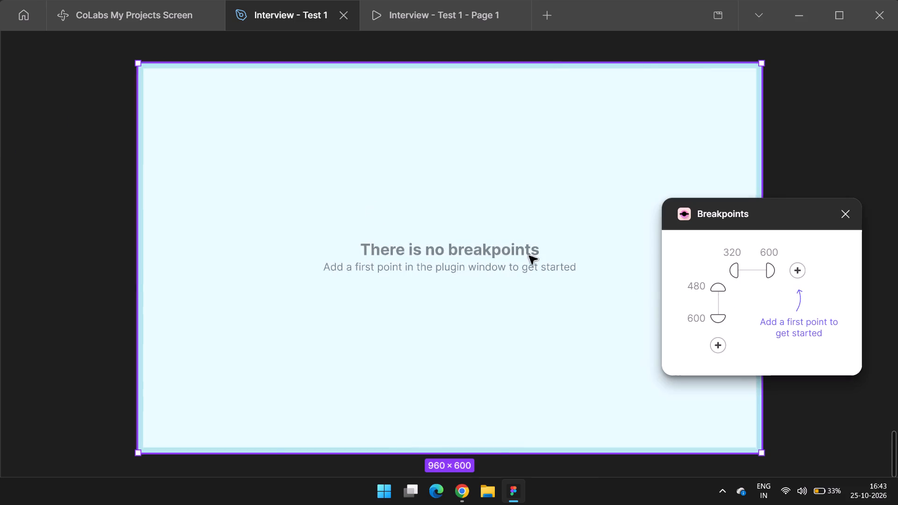
Move the blank 960 × 600 layout frame beside the 440 frame, on its outer side, with their top edges aligned.
ctrl+scroll(528, 255, down, 9)
scroll(536, 240, up, 5)
ctrl+scroll(534, 256, down, 3)
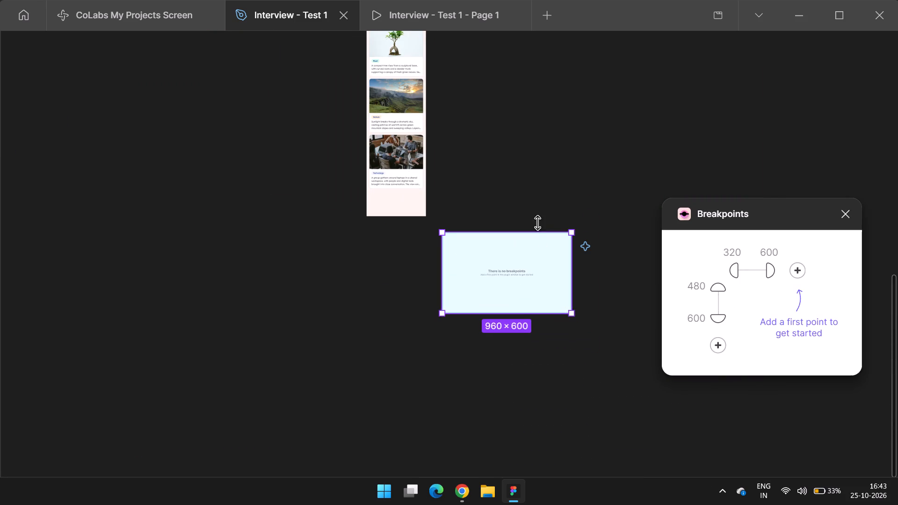
key(space)
drag(523, 169, 520, 271)
drag(509, 286, 575, 115)
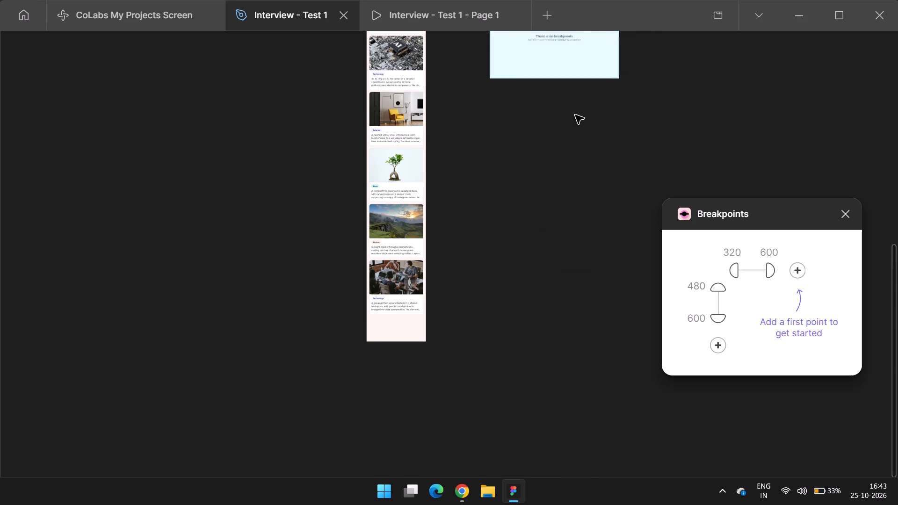
drag(575, 115, 543, 274)
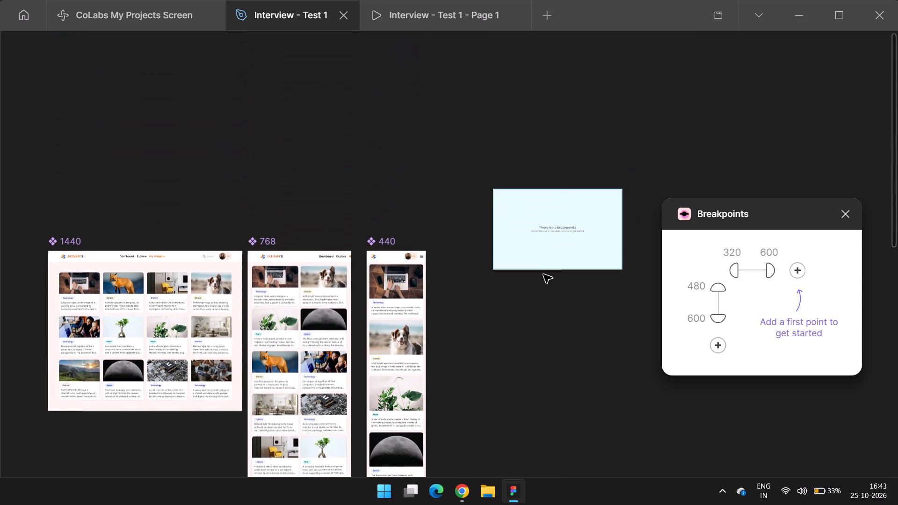
drag(543, 274, 528, 308)
ctrl+scroll(495, 333, up, 2)
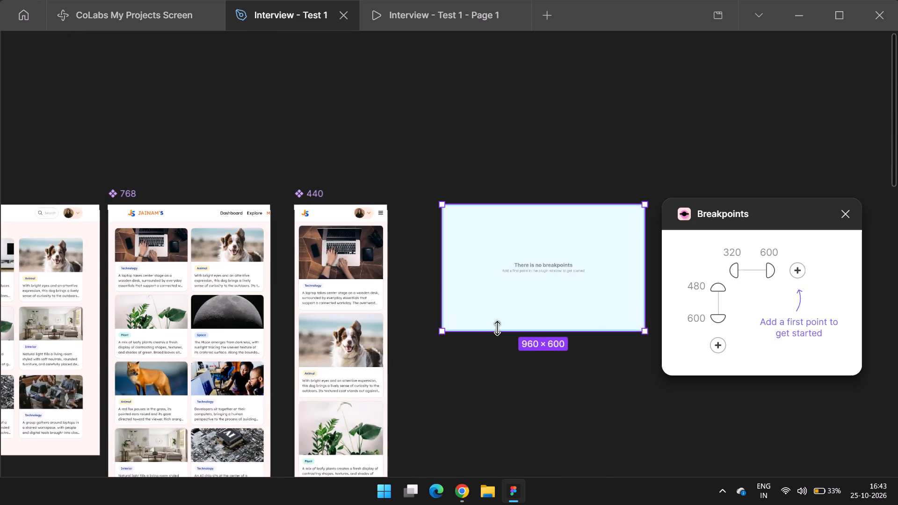
Add two horizontal breakpoints to the blank layout.
ctrl+scroll(500, 310, up, 1)
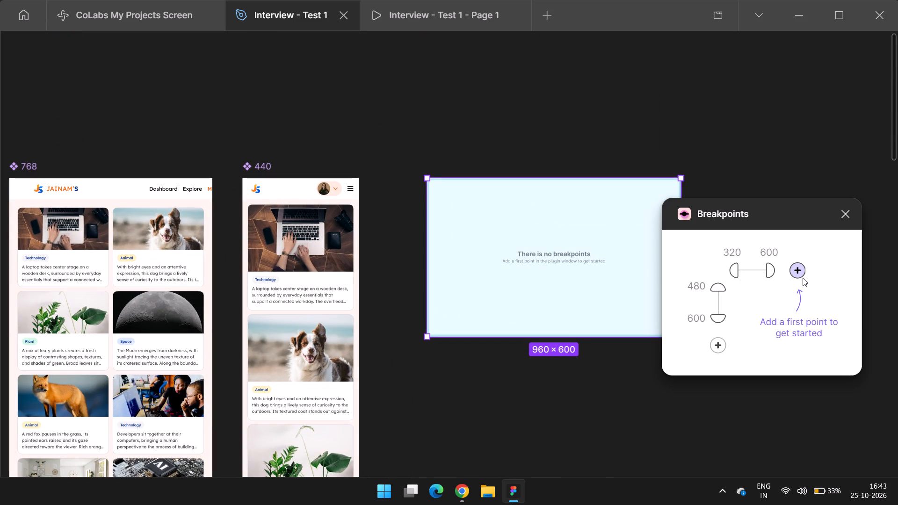
click(804, 277)
click(832, 277)
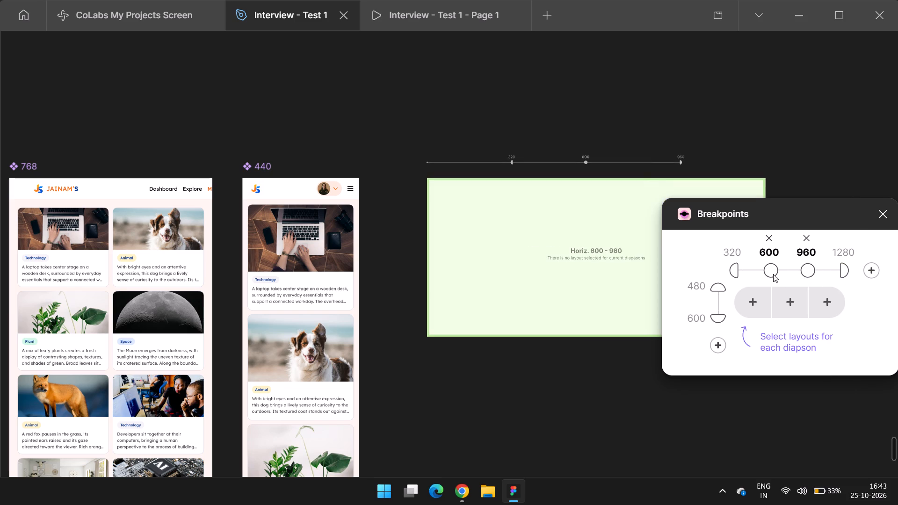
Set the layout's first horizontal breakpoint to 440 and the second to 768.
click(768, 253)
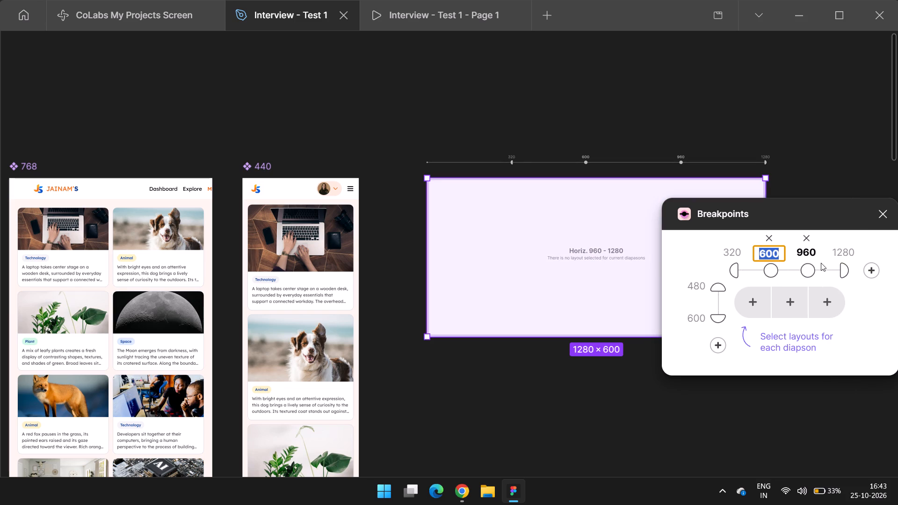
text(440)
key(Return)
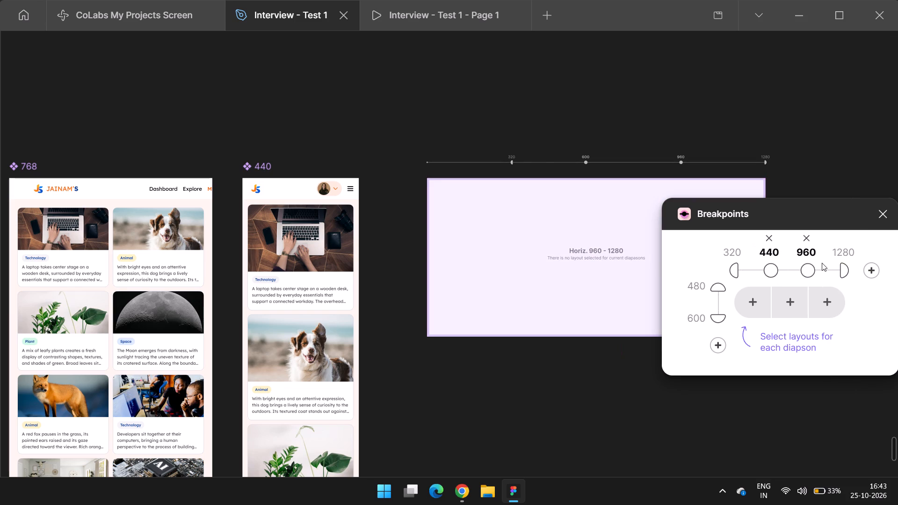
click(811, 253)
key(1)
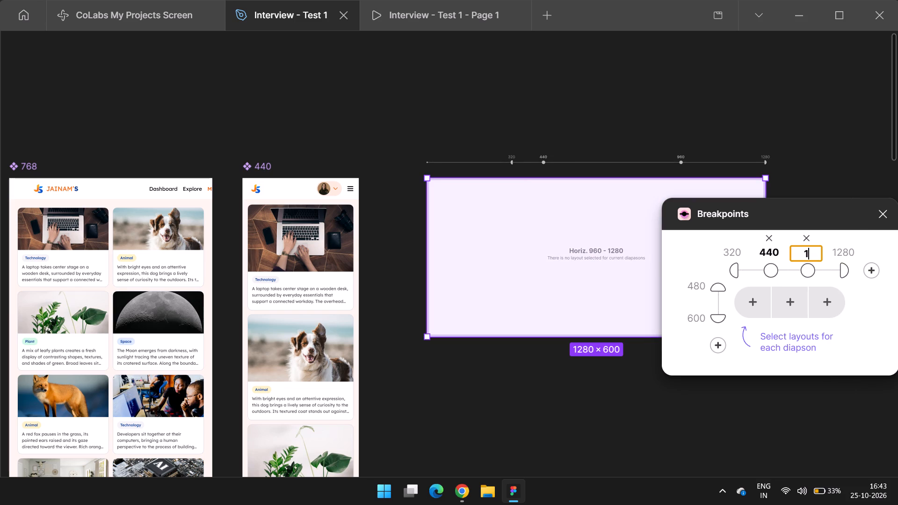
key(ctrl+a)
text(768)
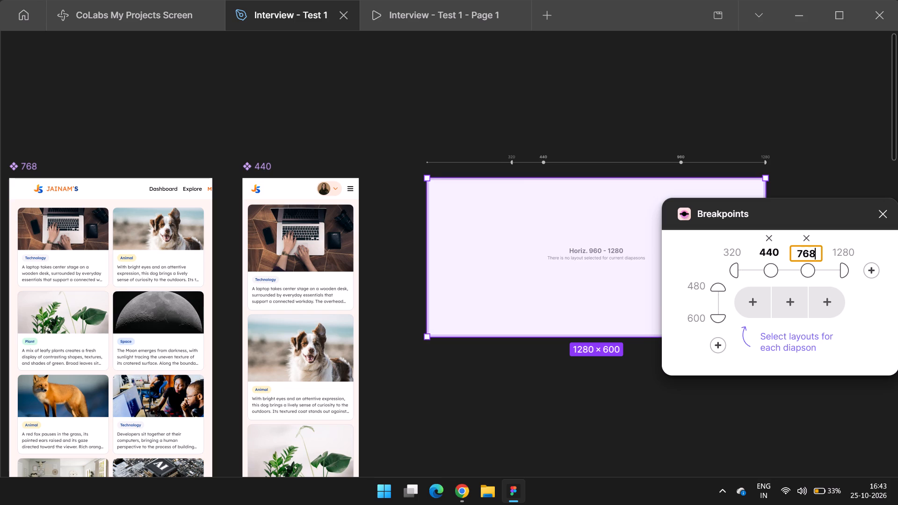
key(Return)
Set the upper limit of the layout's horizontal range to 1440.
click(845, 252)
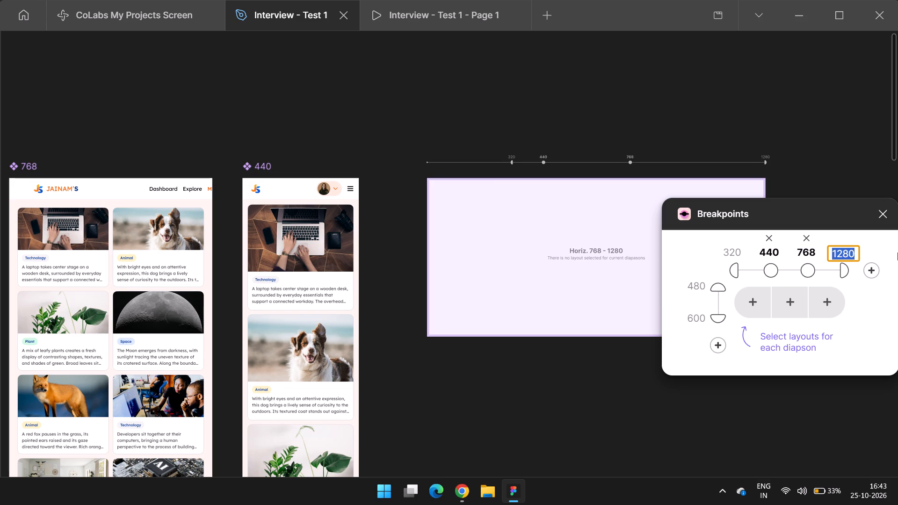
text(1440)
key(Return)
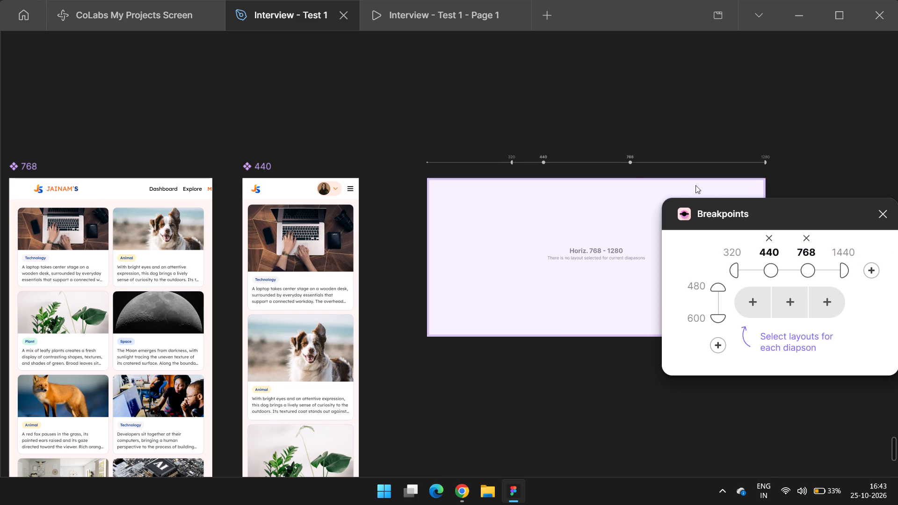
Apply the 1440 upper limit of the horizontal range so the blank layout extends to 1440 wide.
ctrl+scroll(604, 170, down, 4)
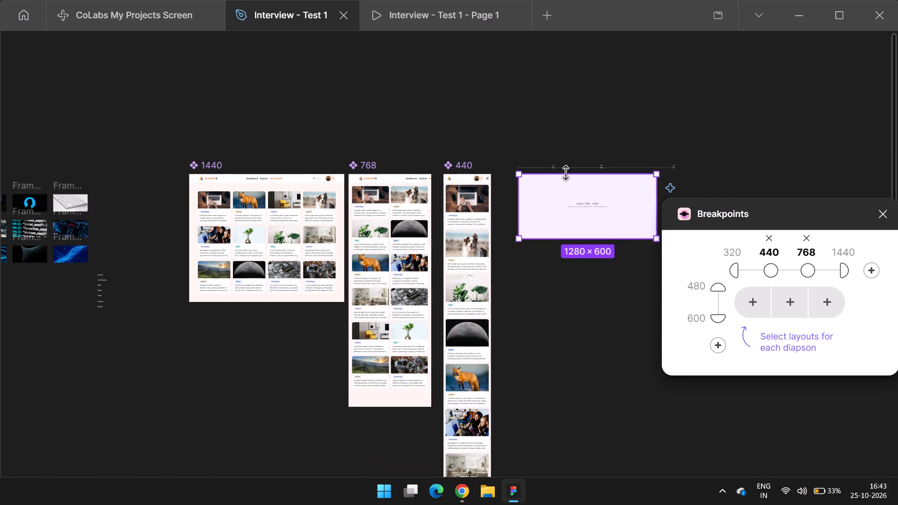
click(836, 246)
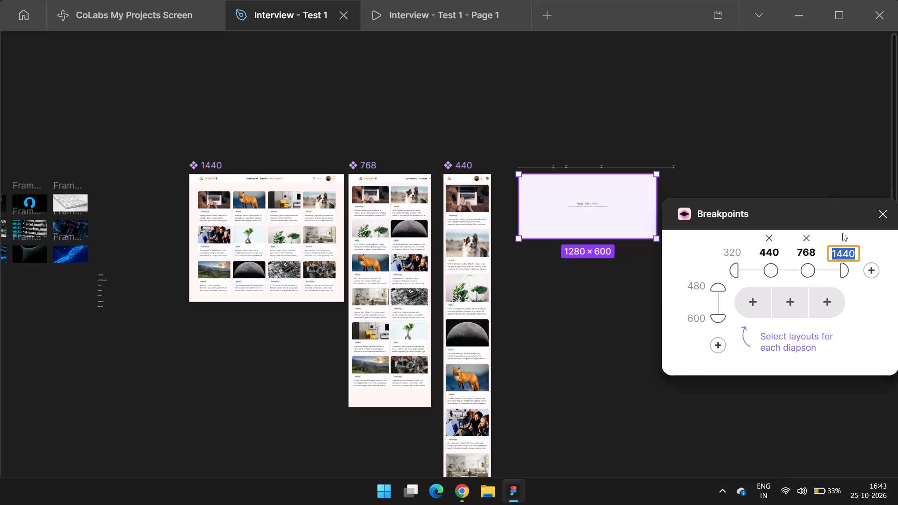
click(835, 212)
click(846, 252)
click(843, 267)
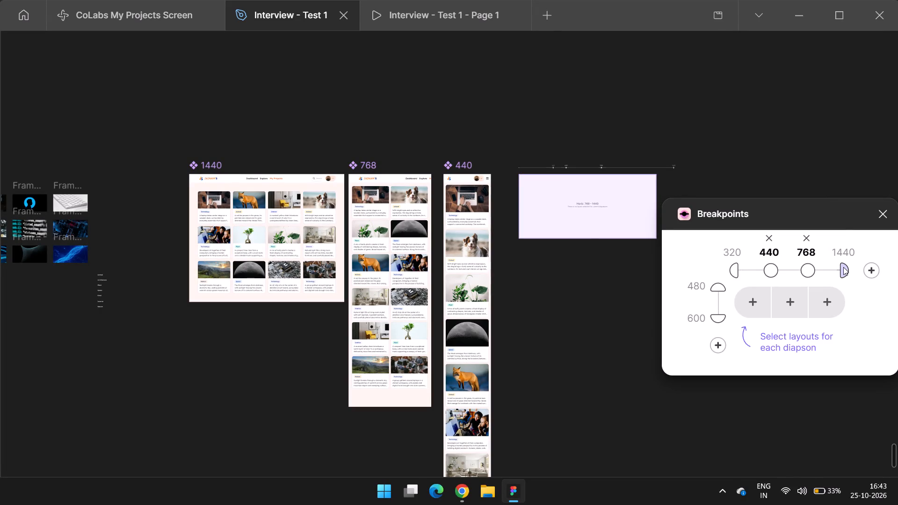
Assign the 1440, 768 and 440 frames as master layouts for the 768–1440, 440–767 and 320–439 ranges respectively.
click(830, 301)
click(207, 163)
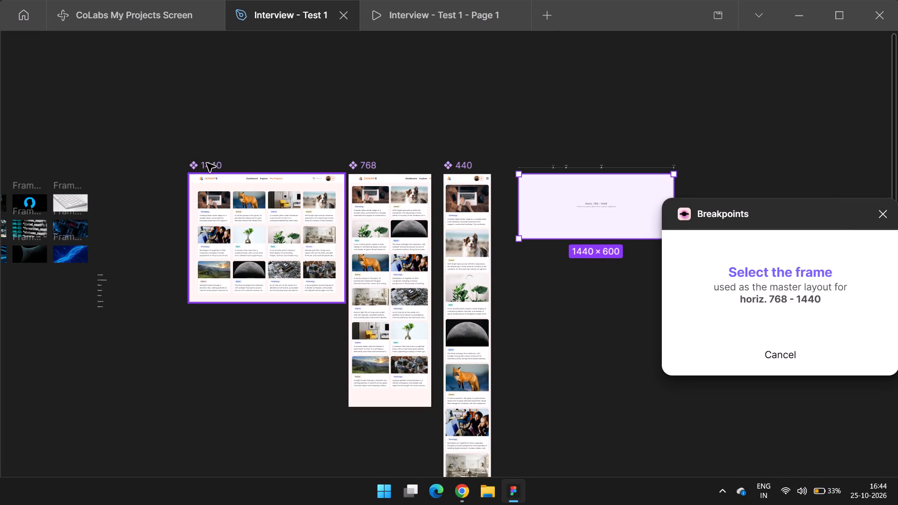
click(796, 305)
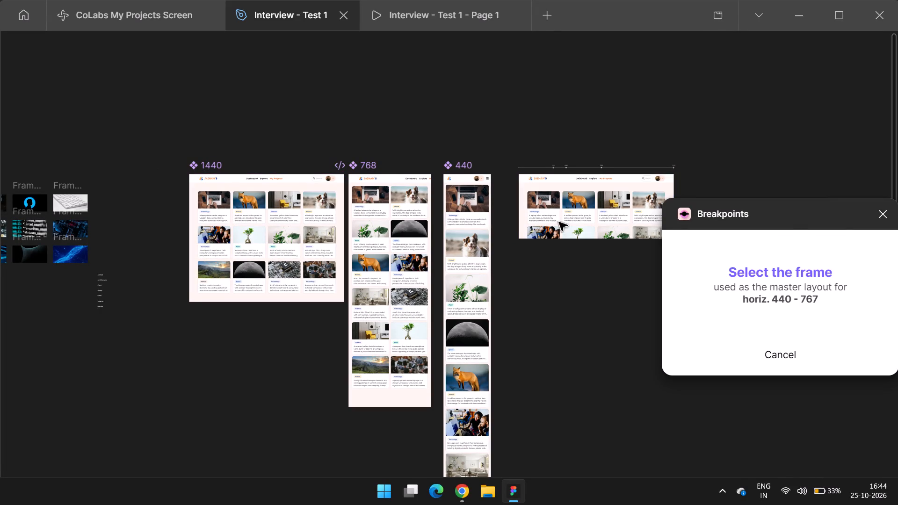
click(362, 161)
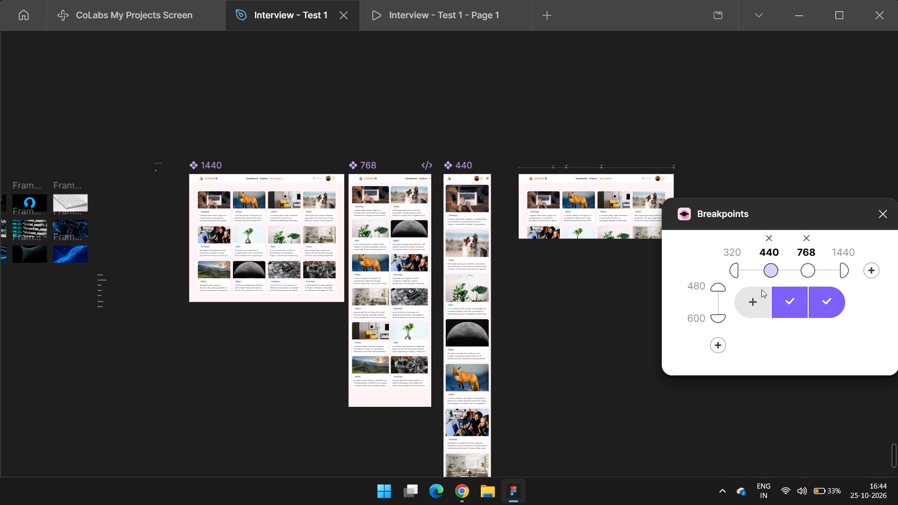
click(759, 303)
click(454, 164)
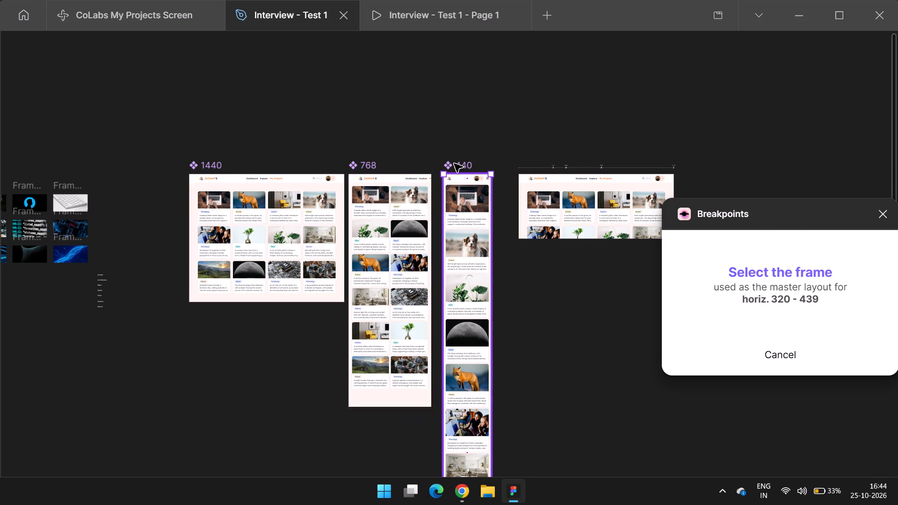
Test the responsive layout by repeatedly narrowing and widening it across all breakpoints, between about 318 and 1530 wide.
ctrl+scroll(384, 115, down, 8)
ctrl+scroll(426, 128, up, 7)
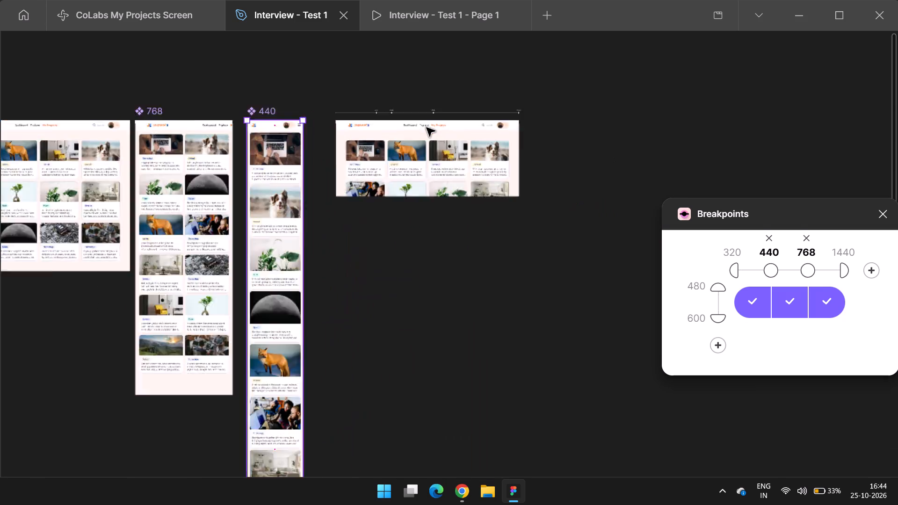
ctrl+scroll(427, 128, up, 5)
drag(802, 216, 827, 195)
click(769, 155)
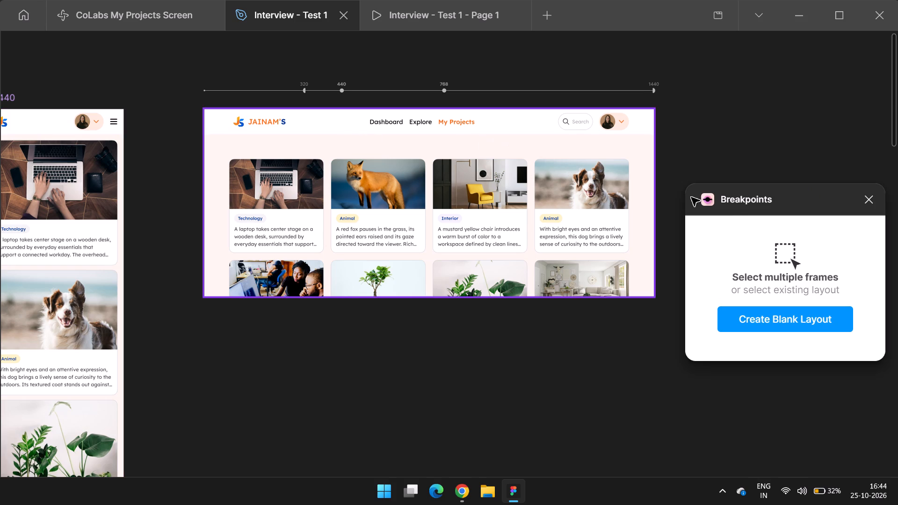
click(523, 155)
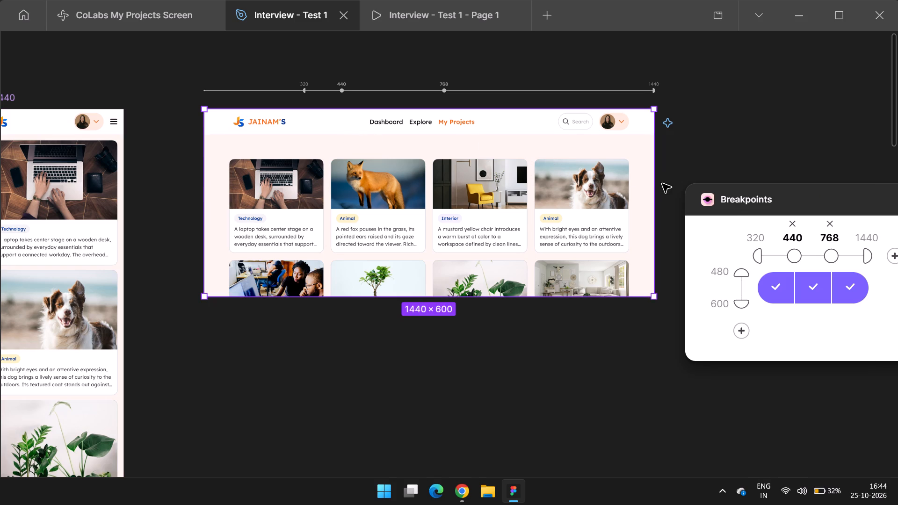
drag(654, 183, 529, 193)
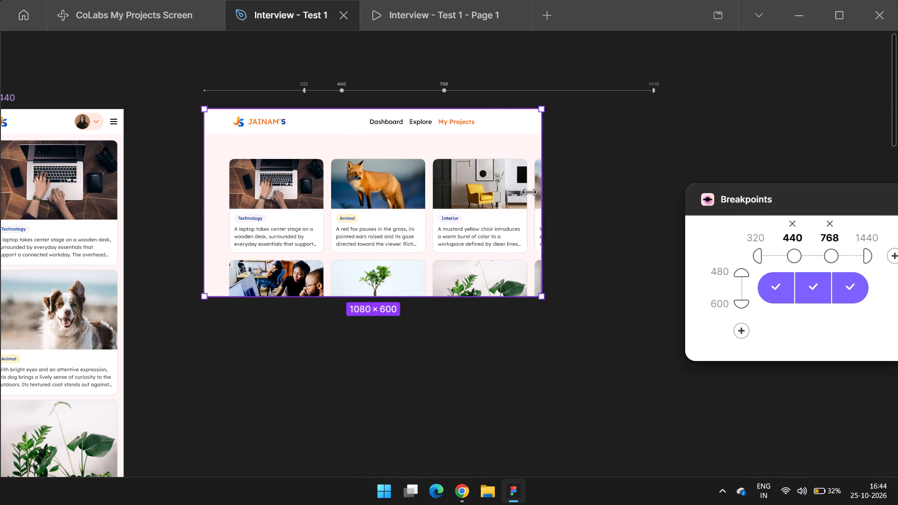
drag(529, 193, 414, 189)
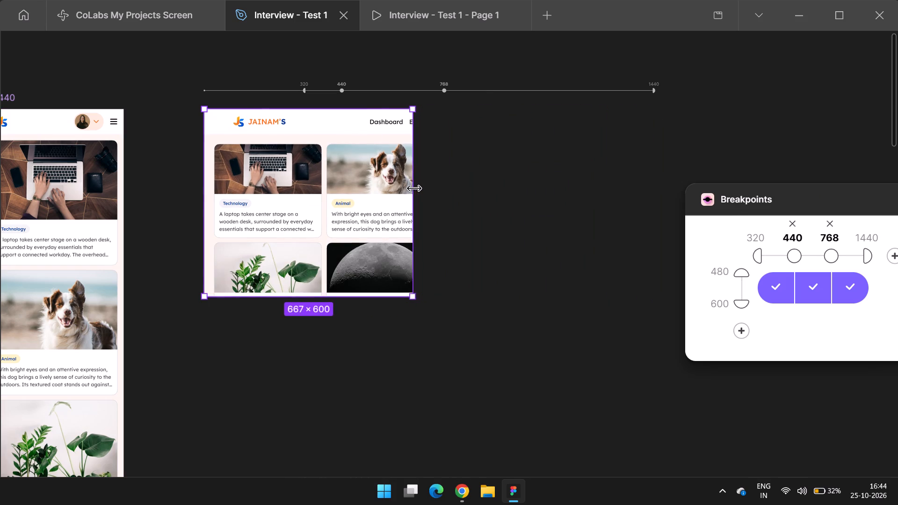
drag(414, 189, 319, 190)
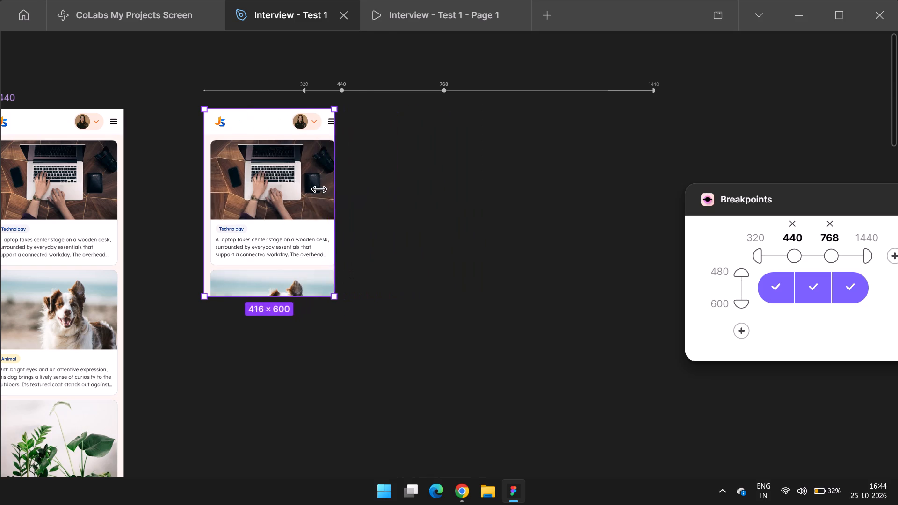
drag(319, 190, 514, 207)
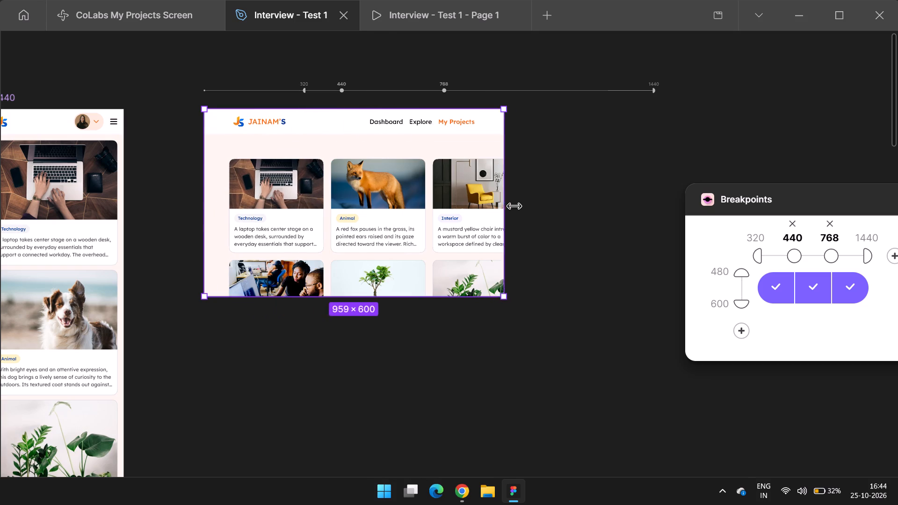
drag(514, 207, 314, 199)
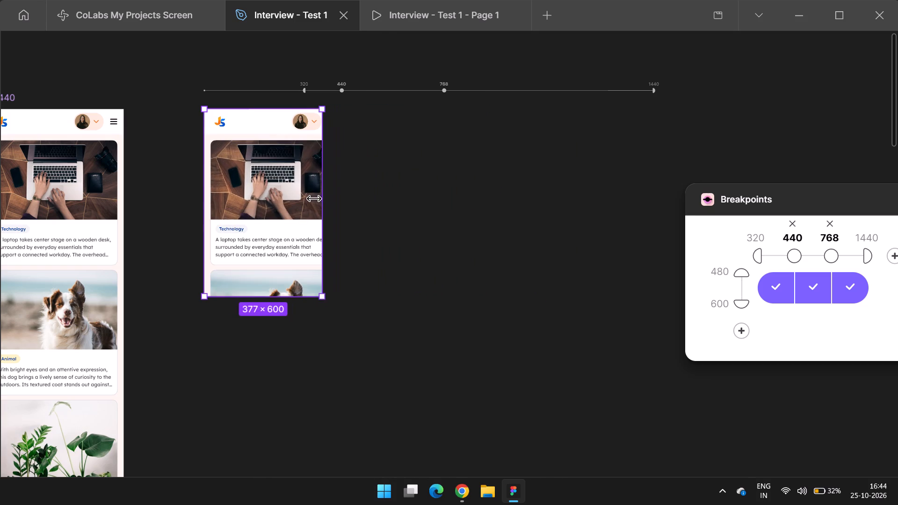
drag(314, 199, 692, 238)
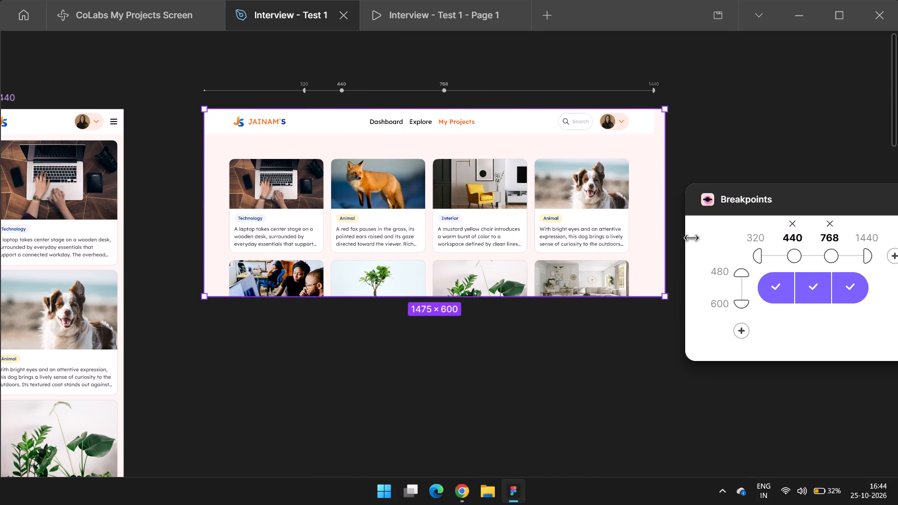
drag(692, 238, 412, 223)
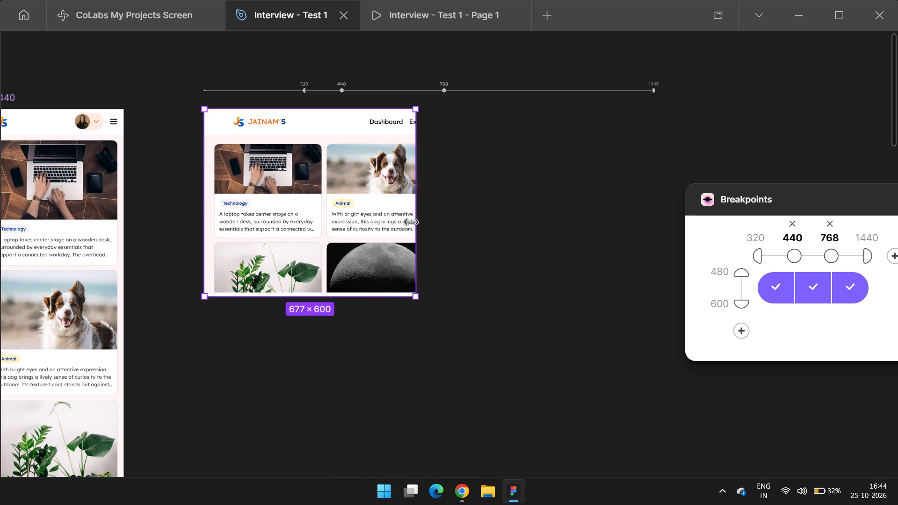
drag(412, 223, 301, 197)
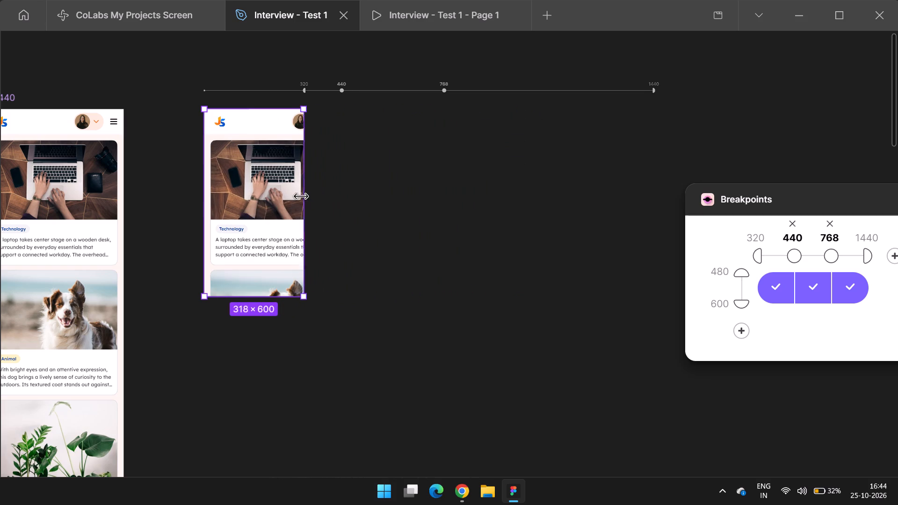
drag(301, 197, 624, 216)
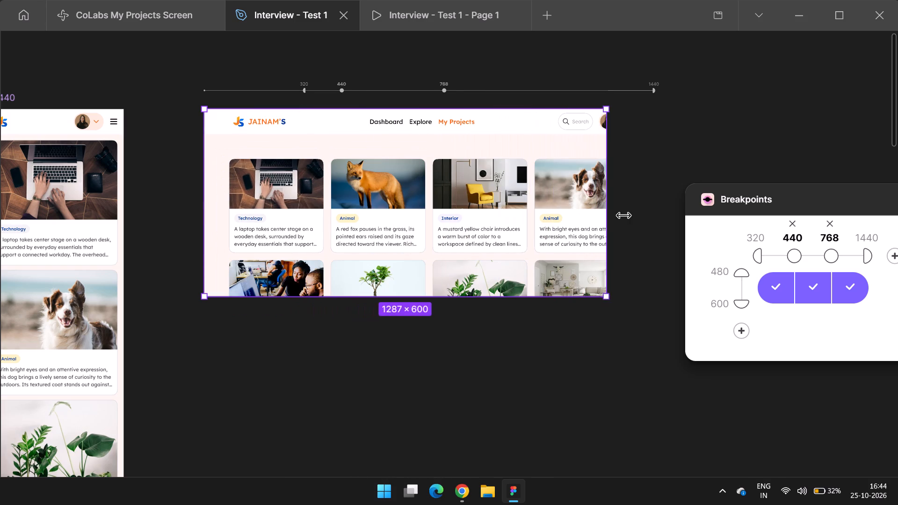
drag(624, 216, 652, 225)
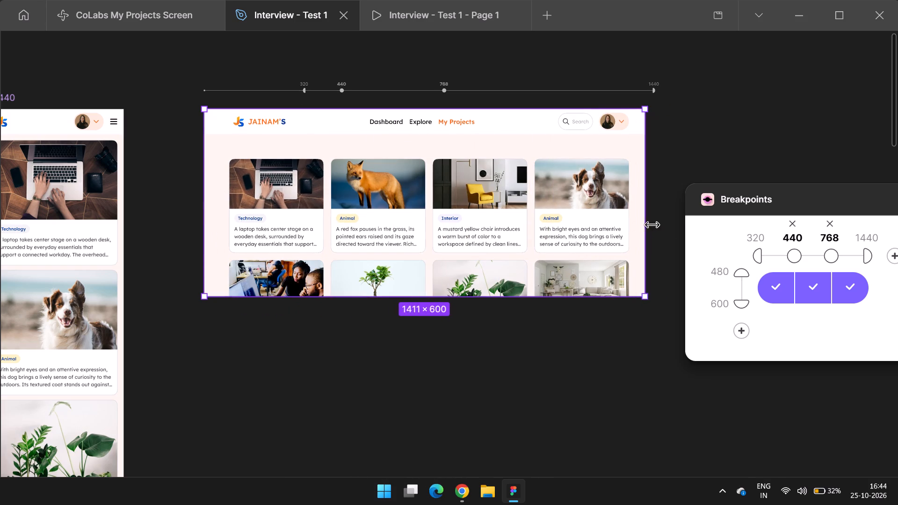
drag(652, 225, 682, 223)
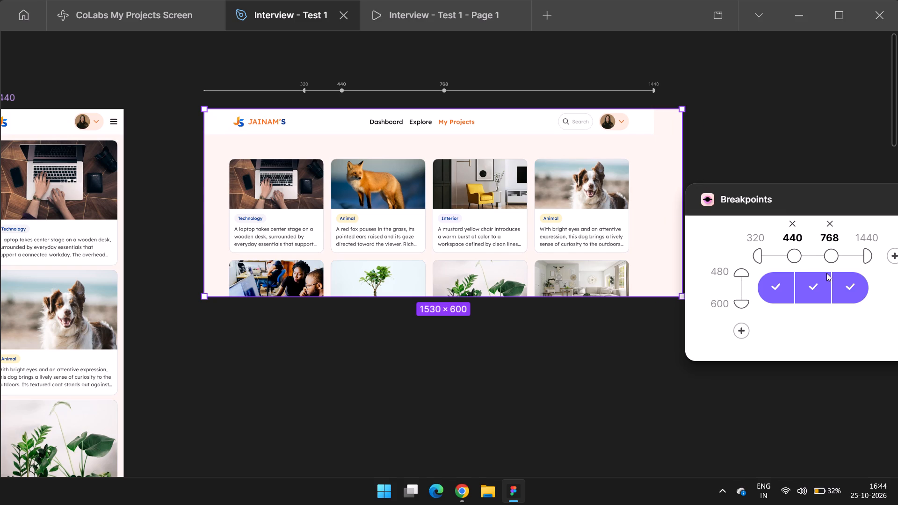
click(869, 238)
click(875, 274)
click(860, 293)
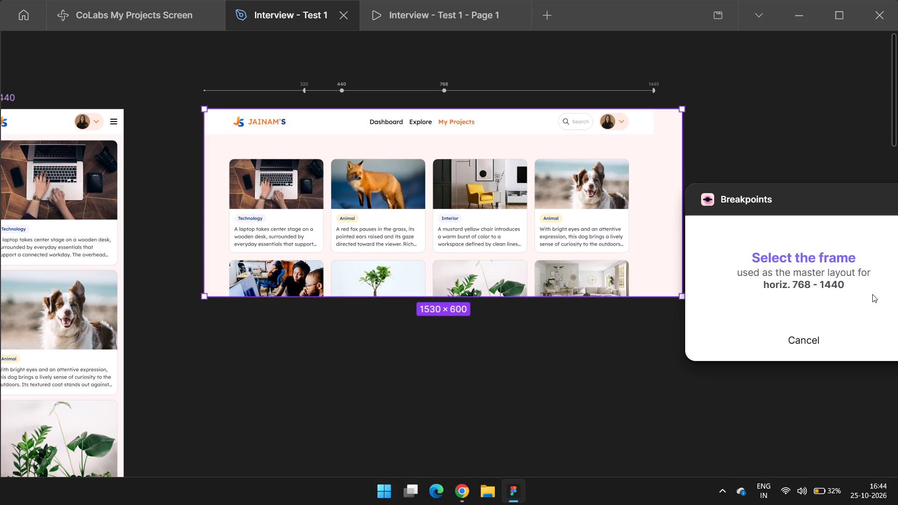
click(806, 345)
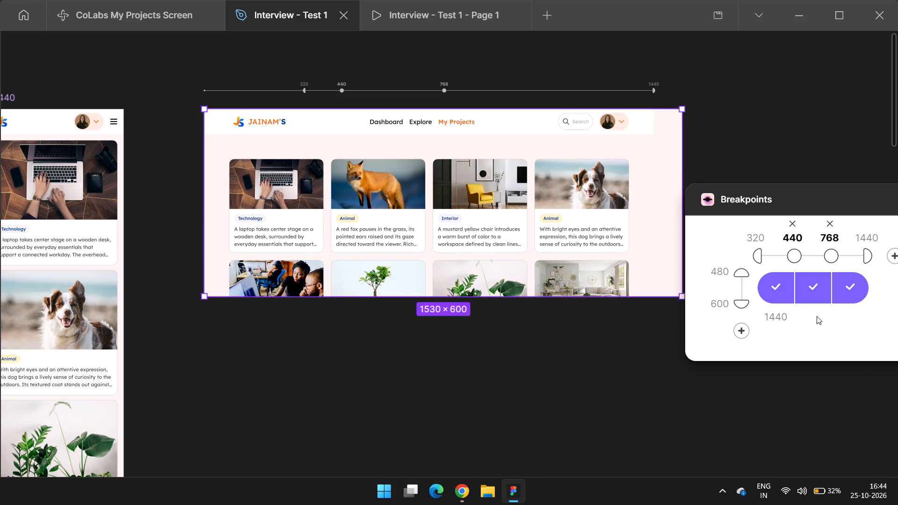
Close the Breakpoints plugin window.
drag(787, 196, 623, 155)
click(726, 172)
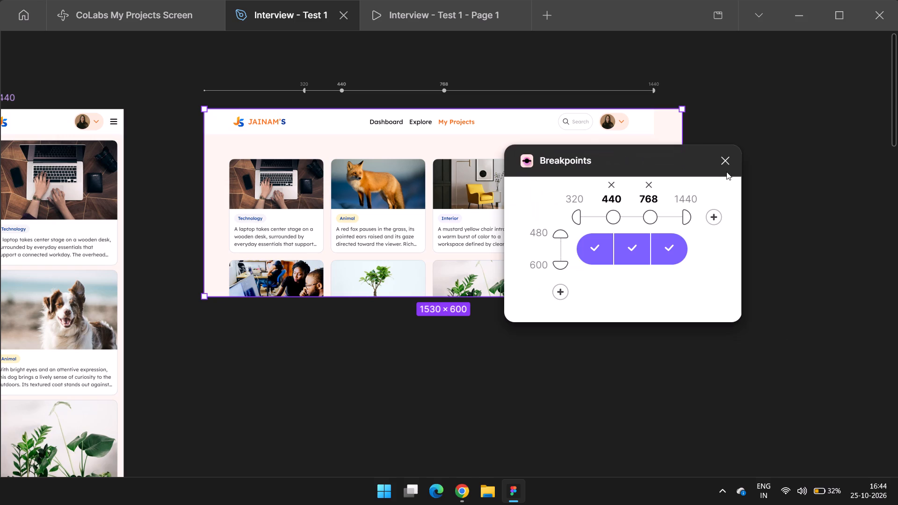
click(728, 162)
Narrow the responsive layout freehand to about 1451 wide.
click(776, 161)
ctrl+scroll(779, 161, down, 3)
click(697, 177)
ctrl+scroll(731, 176, up, 4)
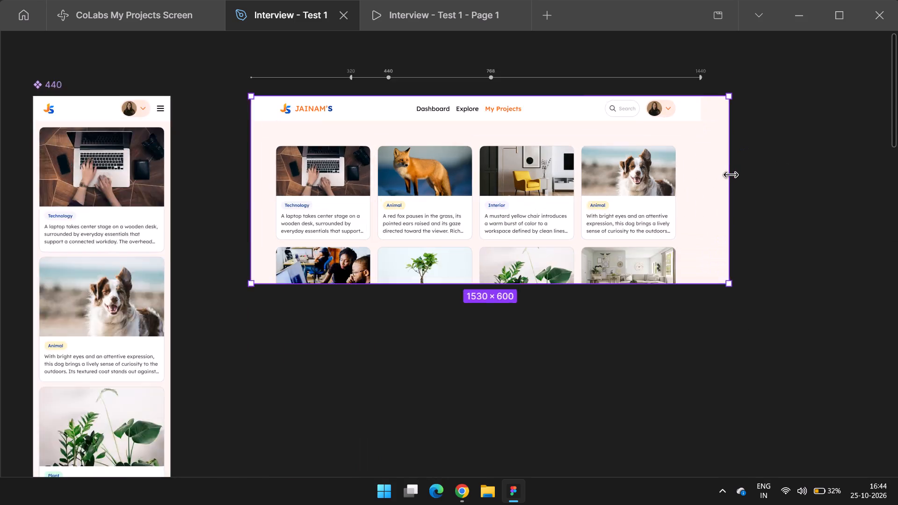
drag(730, 175, 695, 188)
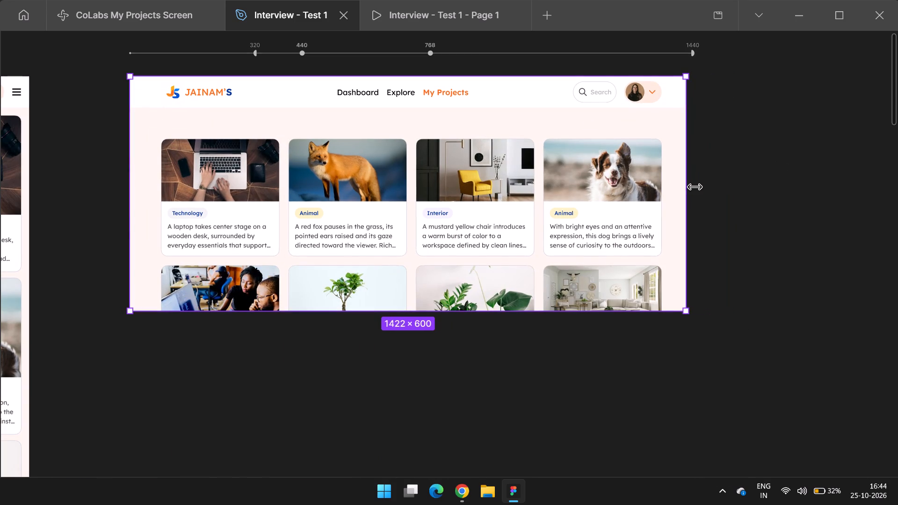
drag(695, 188, 697, 188)
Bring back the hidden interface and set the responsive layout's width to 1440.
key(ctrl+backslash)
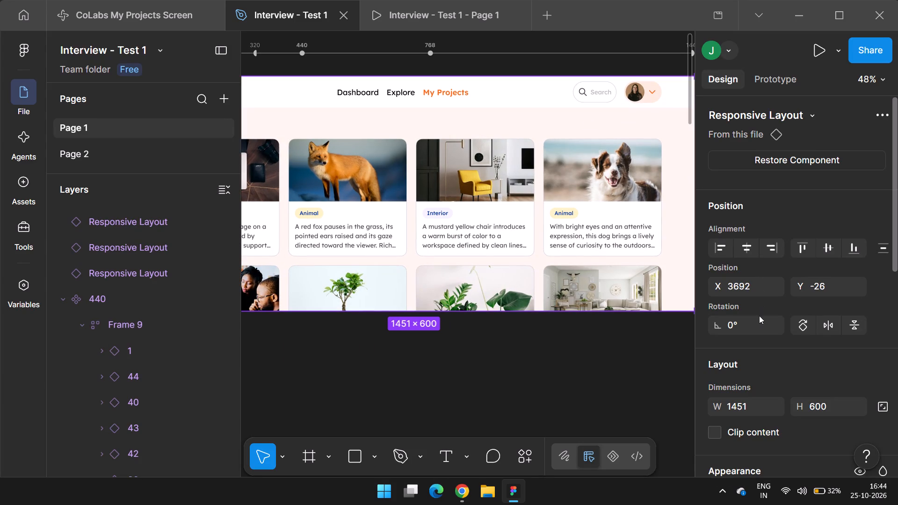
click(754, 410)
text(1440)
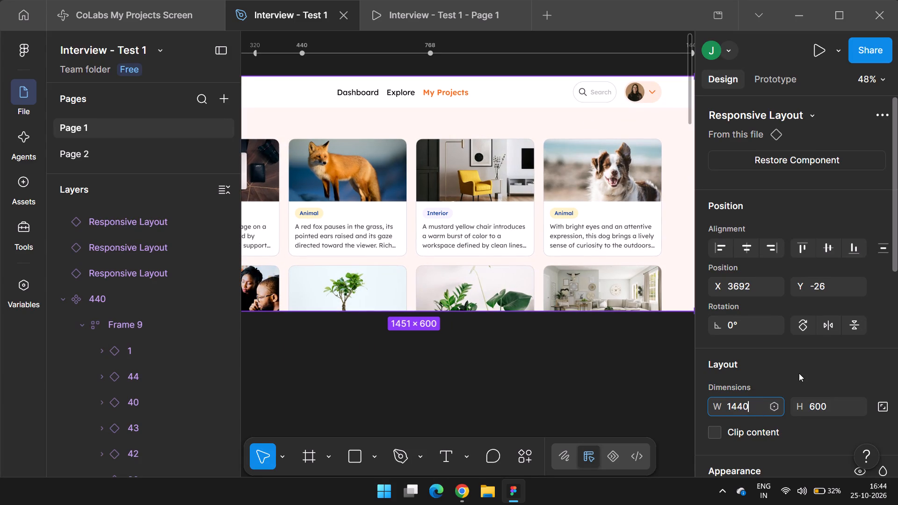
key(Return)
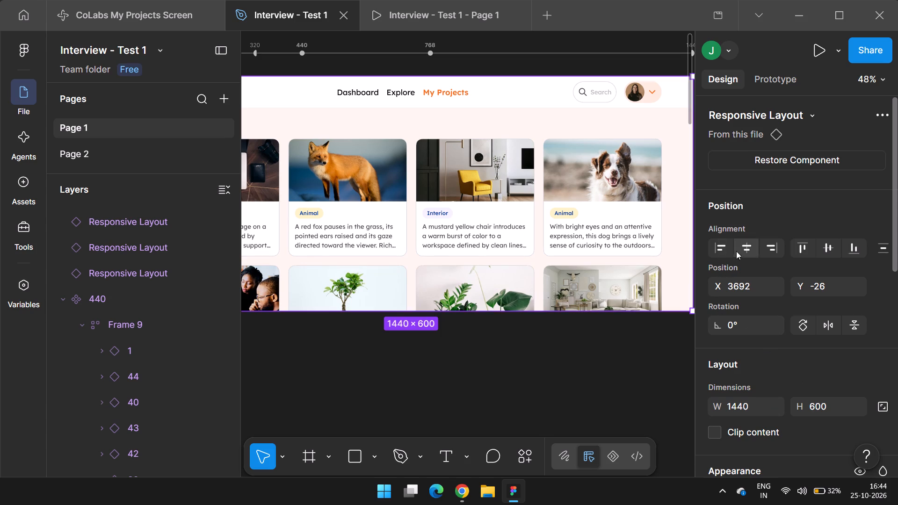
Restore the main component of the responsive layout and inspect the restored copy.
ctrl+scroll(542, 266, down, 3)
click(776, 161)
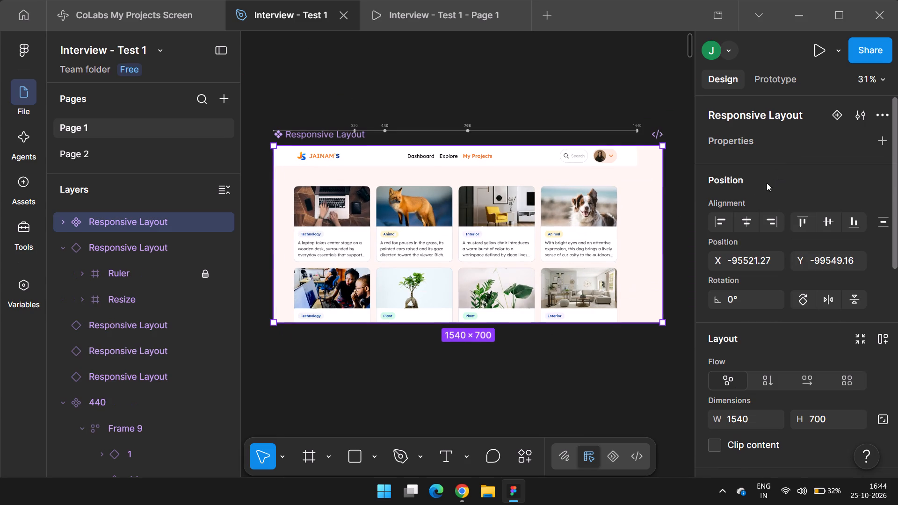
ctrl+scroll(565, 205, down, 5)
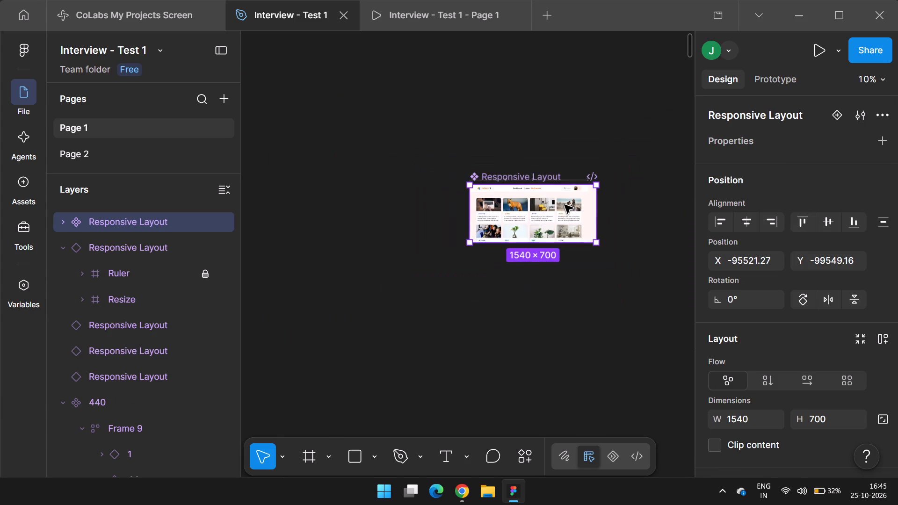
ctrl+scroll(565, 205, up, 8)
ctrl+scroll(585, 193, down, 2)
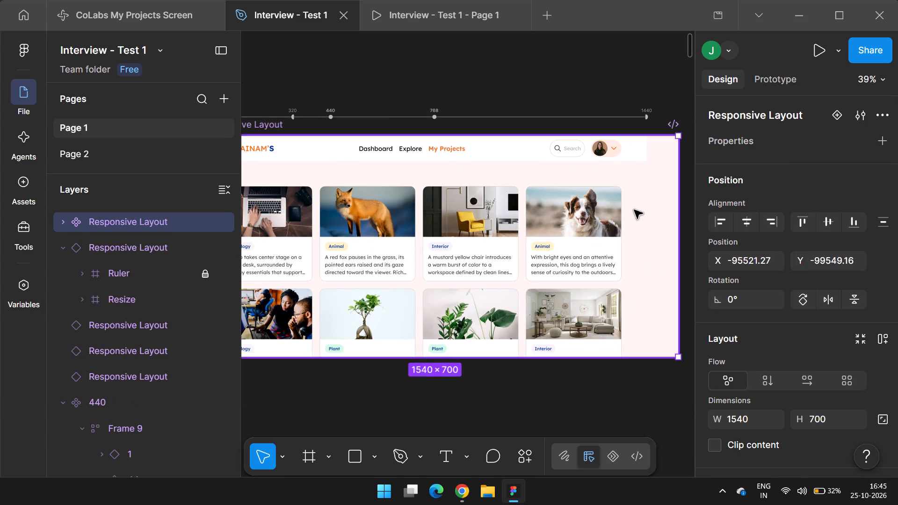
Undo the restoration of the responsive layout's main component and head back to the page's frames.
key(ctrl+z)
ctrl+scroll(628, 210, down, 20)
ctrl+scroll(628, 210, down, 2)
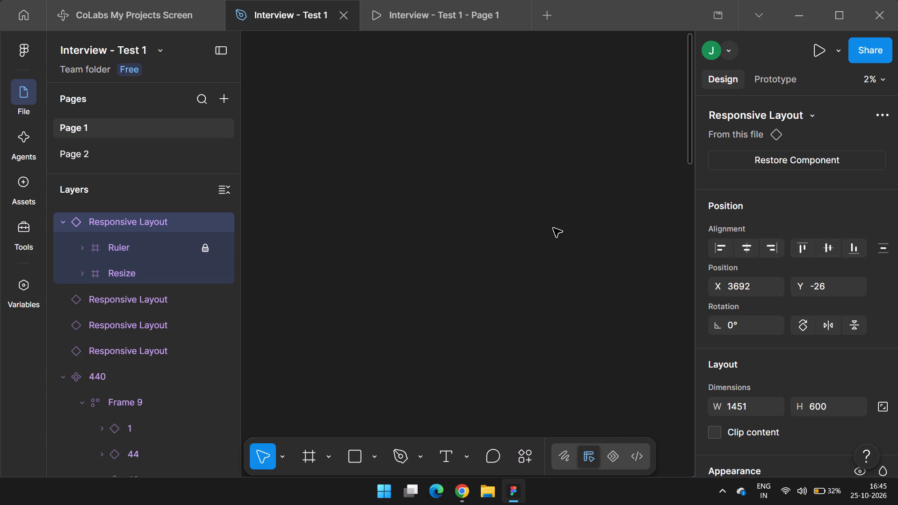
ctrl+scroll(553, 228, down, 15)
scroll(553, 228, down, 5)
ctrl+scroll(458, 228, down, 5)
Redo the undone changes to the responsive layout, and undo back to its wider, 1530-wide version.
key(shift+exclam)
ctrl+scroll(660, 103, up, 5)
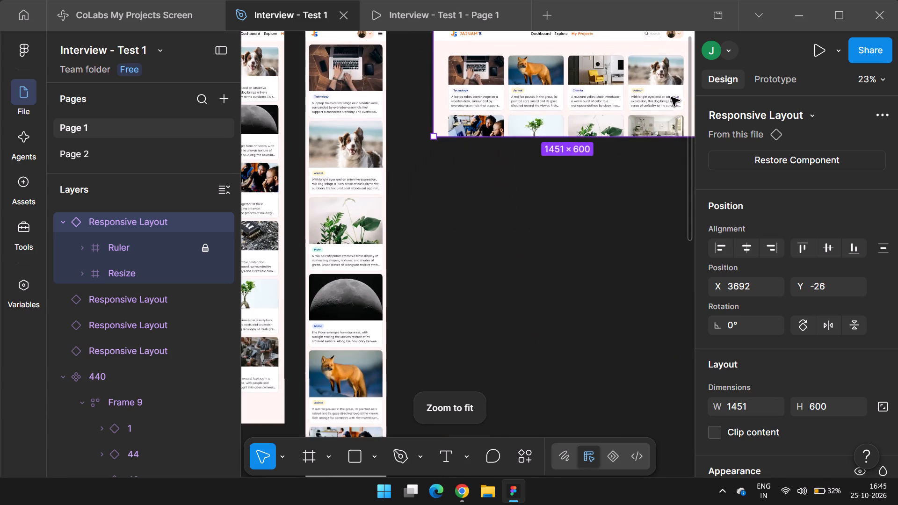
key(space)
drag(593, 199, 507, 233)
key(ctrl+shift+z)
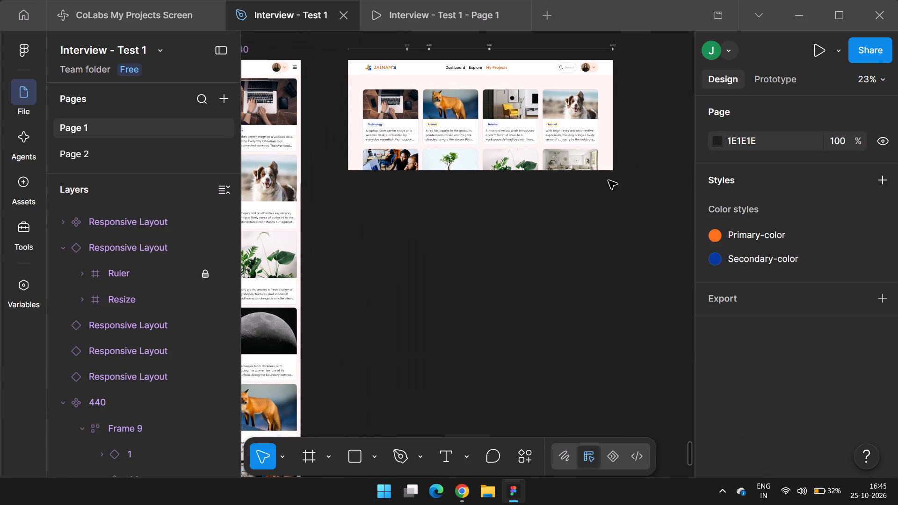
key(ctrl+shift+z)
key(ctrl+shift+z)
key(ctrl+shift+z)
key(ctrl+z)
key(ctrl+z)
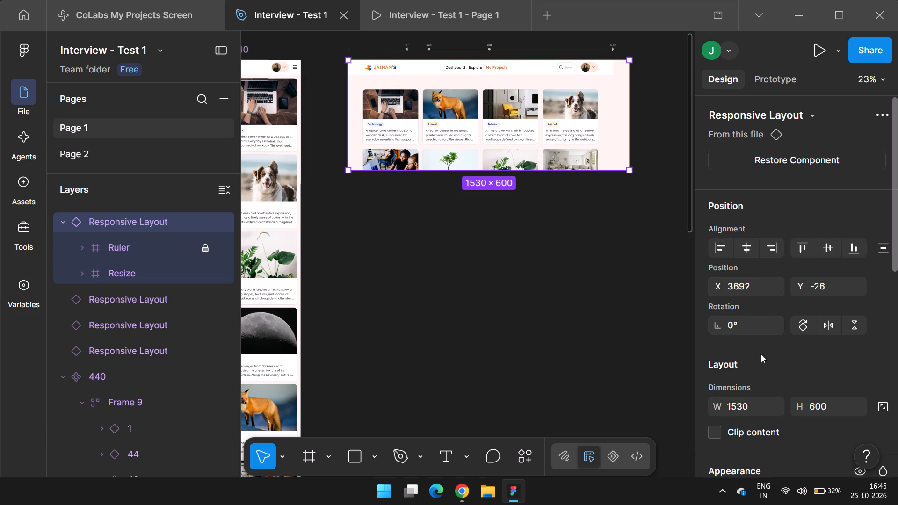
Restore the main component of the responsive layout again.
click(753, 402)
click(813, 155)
Look around the canvas from the restored main component for the page's other frames.
ctrl+scroll(553, 188, down, 9)
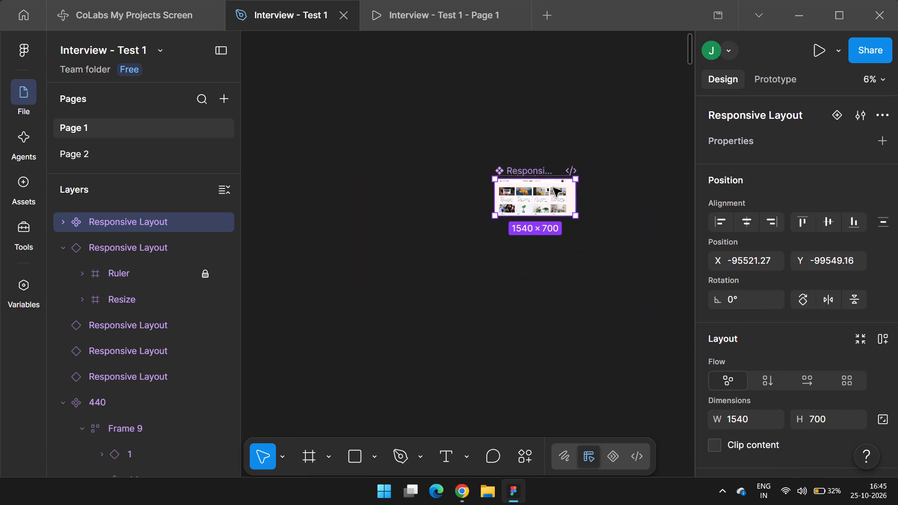
ctrl+scroll(553, 188, down, 11)
key(space)
key(space)
key(space)
key(space)
key(space)
key(space)
key(space)
key(space)
key(space)
key(space)
key(space)
key(space)
key(space)
key(space)
key(space)
key(space)
key(space)
key(space)
key(space)
key(space)
drag(498, 239, 500, 239)
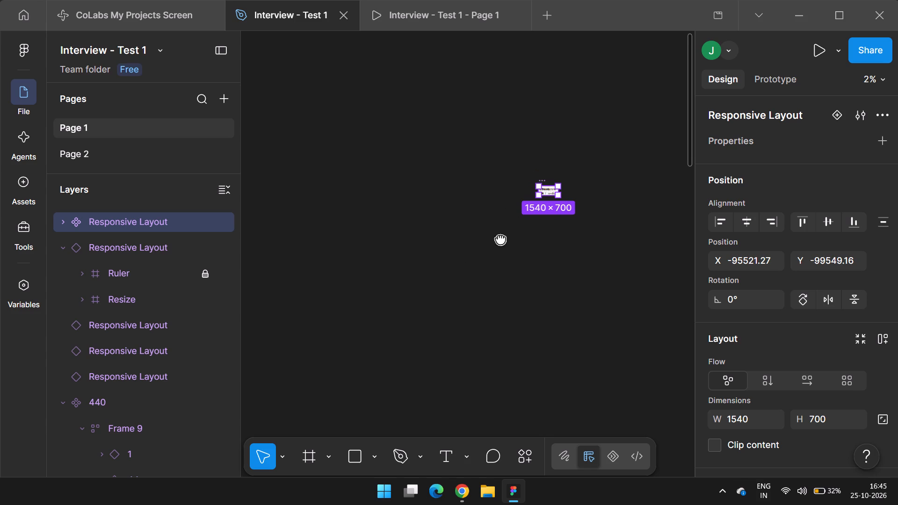
drag(500, 239, 312, 342)
key(shift+exclam)
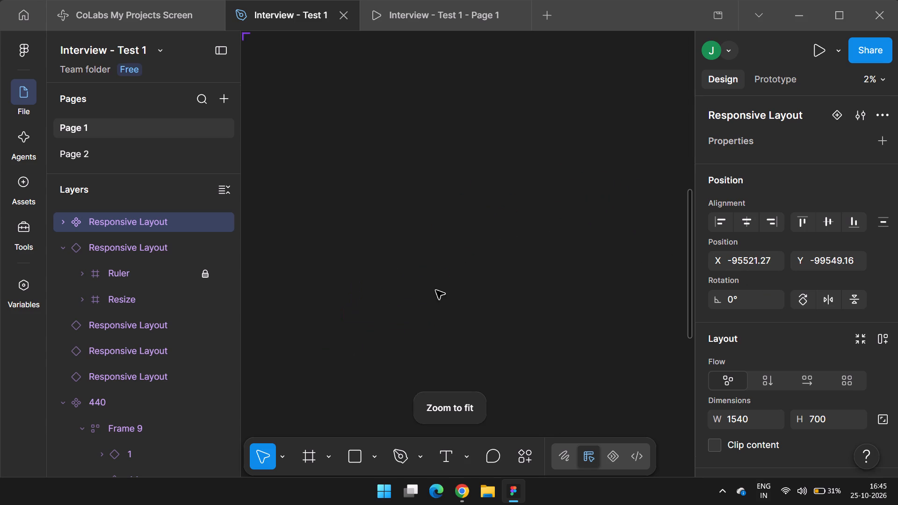
ctrl+scroll(495, 284, down, 3)
text(!@)
key(shift+exclam)
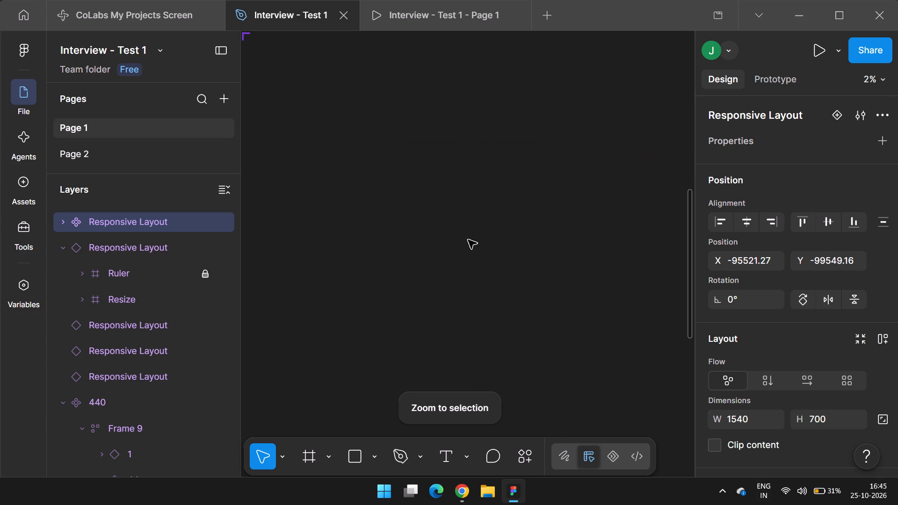
key(space)
key(space)
key(space)
key(space)
key(space)
key(space)
key(space)
key(space)
key(space)
key(space)
key(space)
key(space)
key(space)
key(space)
key(space)
key(space)
key(space)
key(space)
key(space)
key(space)
drag(464, 213, 625, 354)
drag(449, 226, 648, 366)
drag(444, 221, 682, 357)
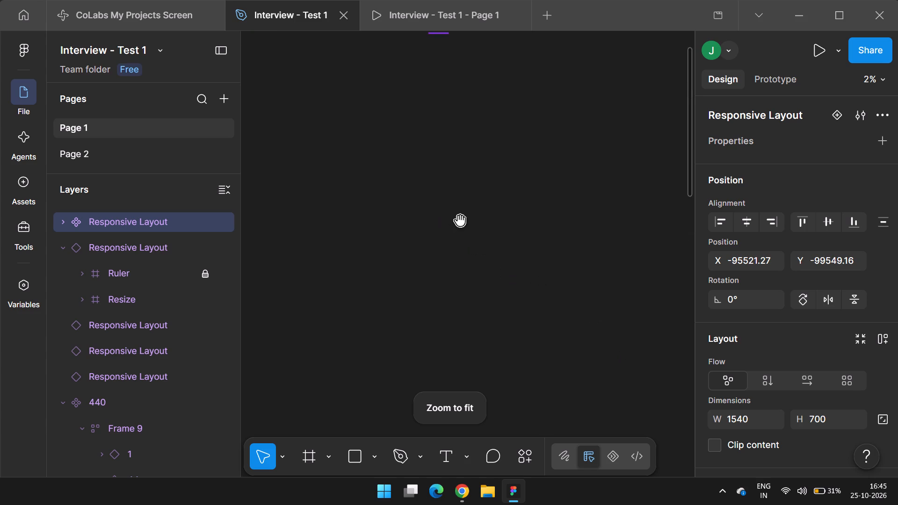
drag(460, 220, 460, 336)
ctrl+scroll(428, 101, up, 4)
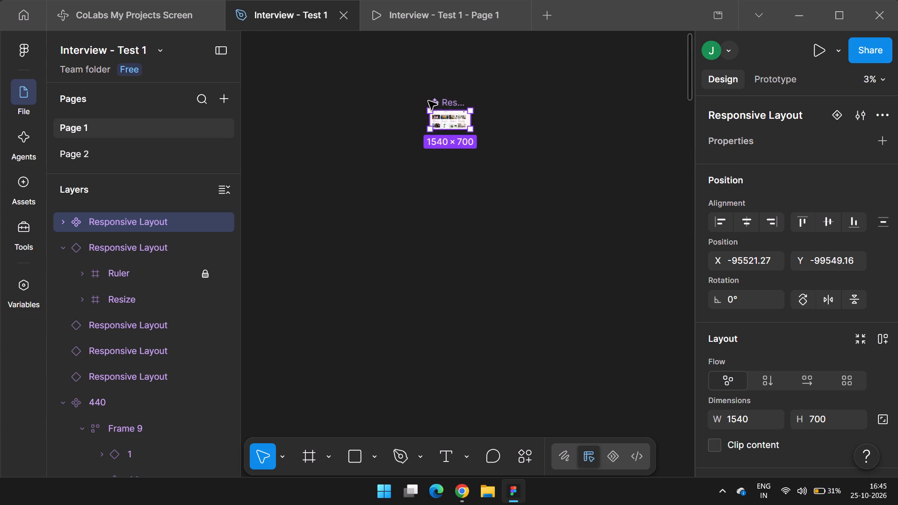
ctrl+scroll(428, 101, up, 8)
Undo the main component's restoration and the earlier changes made to the responsive layout.
key(ctrl+z)
key(ctrl+z)
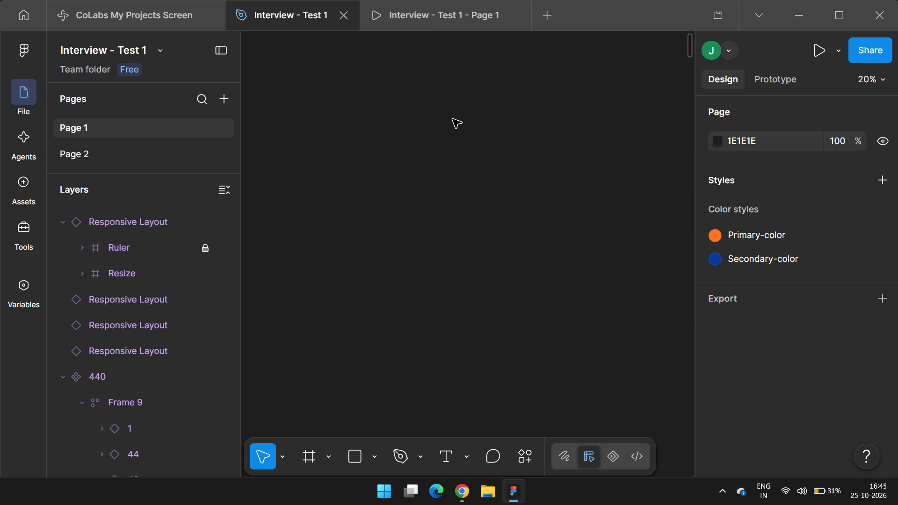
key(ctrl+z)
key(ctrl+z)
key(ctrl+z)
key(ctrl+z)
key(ctrl+z)
key(ctrl+z)
Hide the interface and delete the responsive layout beside the 440 frame.
key(shift+exclam)
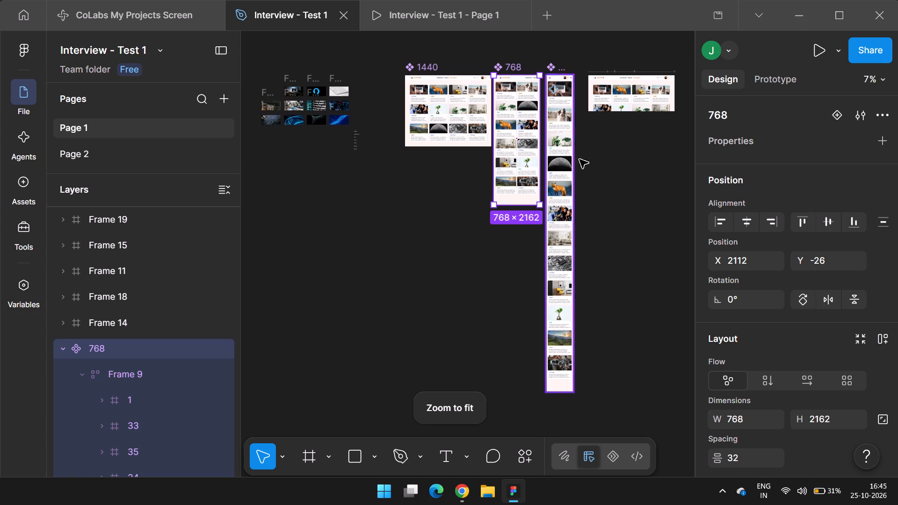
ctrl+scroll(667, 109, up, 4)
key(ctrl+backslash)
click(672, 169)
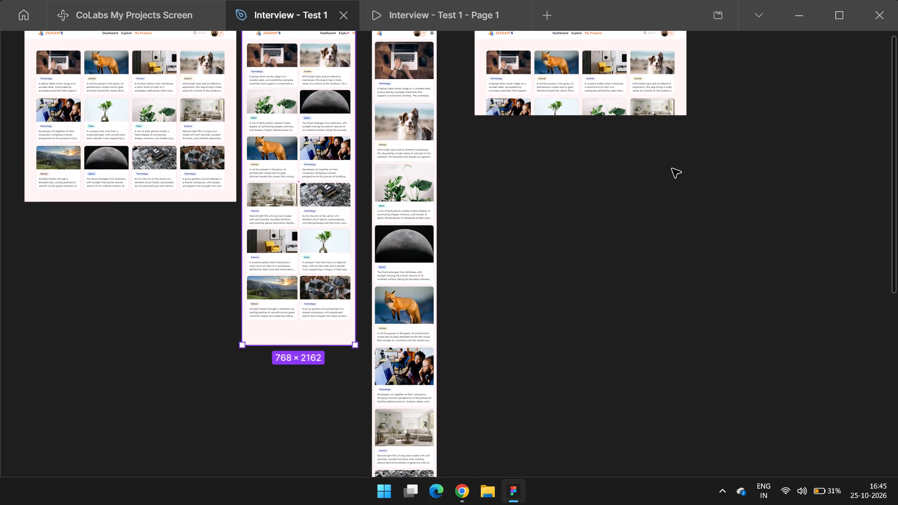
key(space)
drag(616, 177, 658, 283)
drag(786, 285, 507, 102)
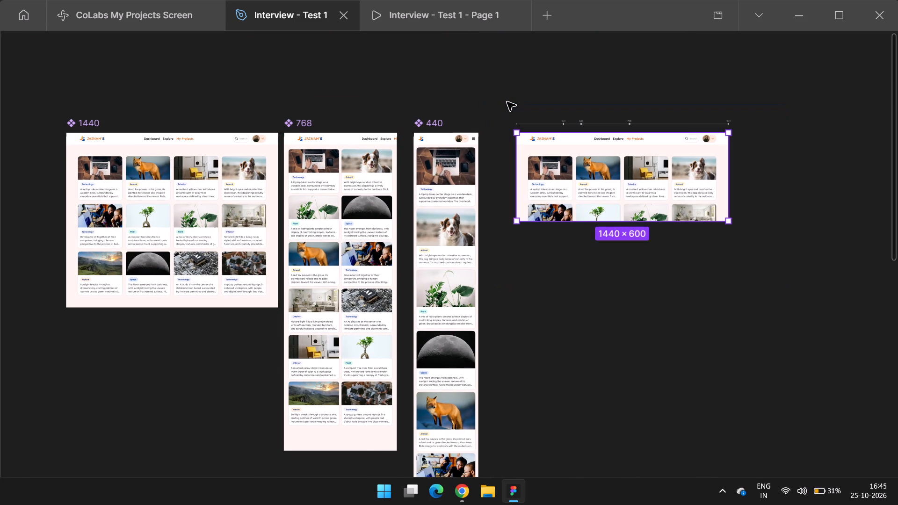
key(Delete)
Select the 1440 main component, try to detach it, and bring back the hidden interface.
key(space)
key(space)
drag(224, 117, 379, 102)
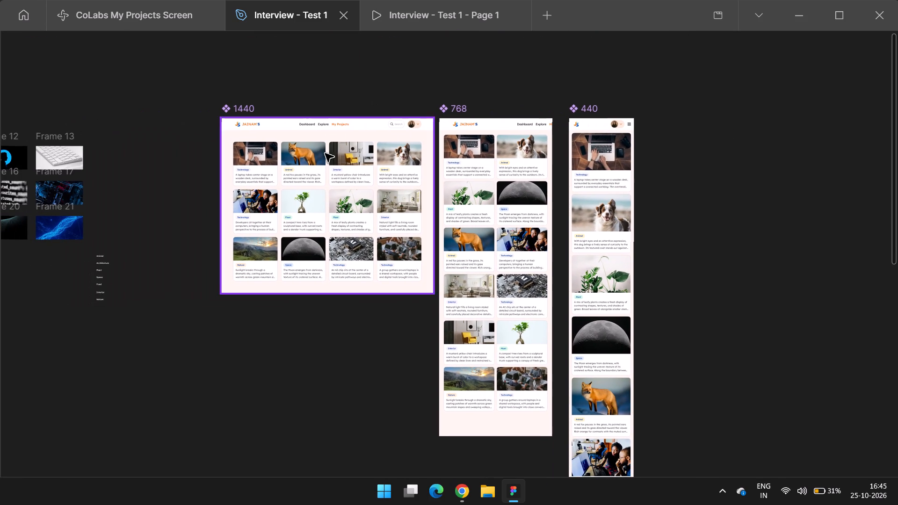
click(325, 153)
click(246, 112)
click(249, 107)
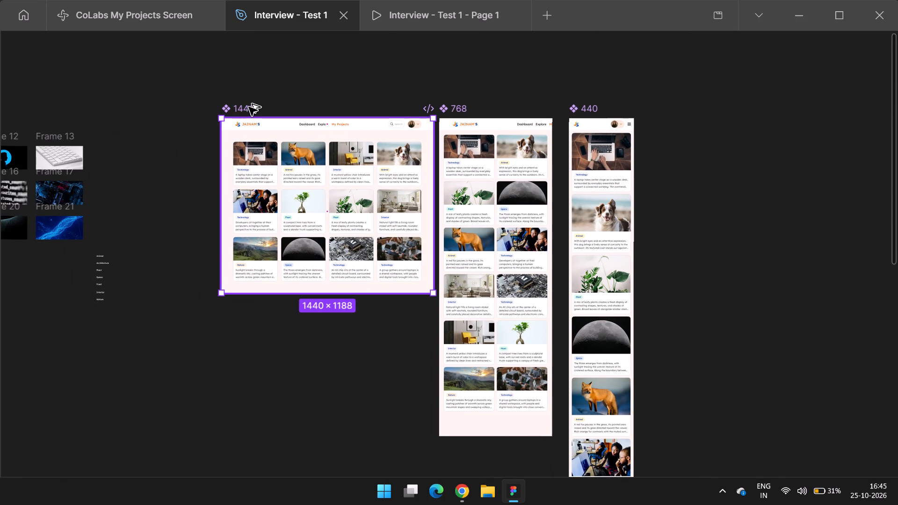
key(ctrl+alt+b)
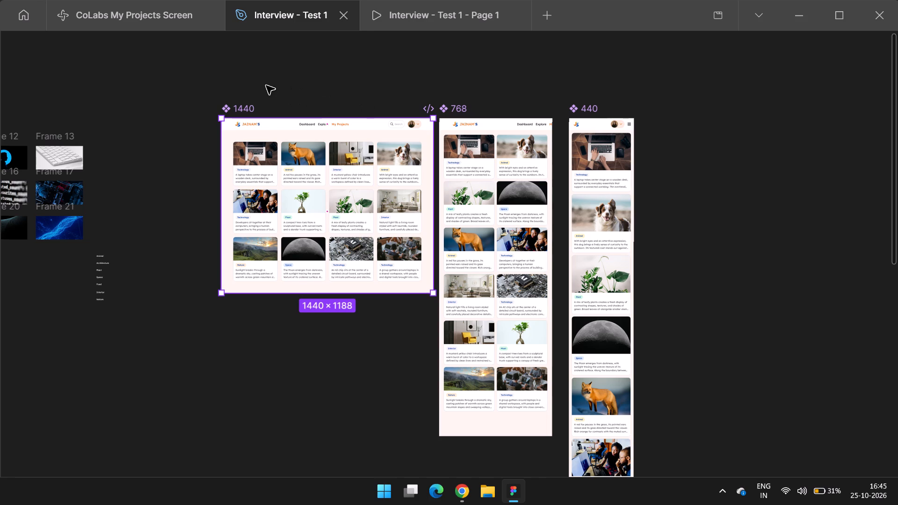
key(ctrl+alt+b)
key(ctrl+alt+b)
key(ctrl+alt+b)
key(ctrl+backslash)
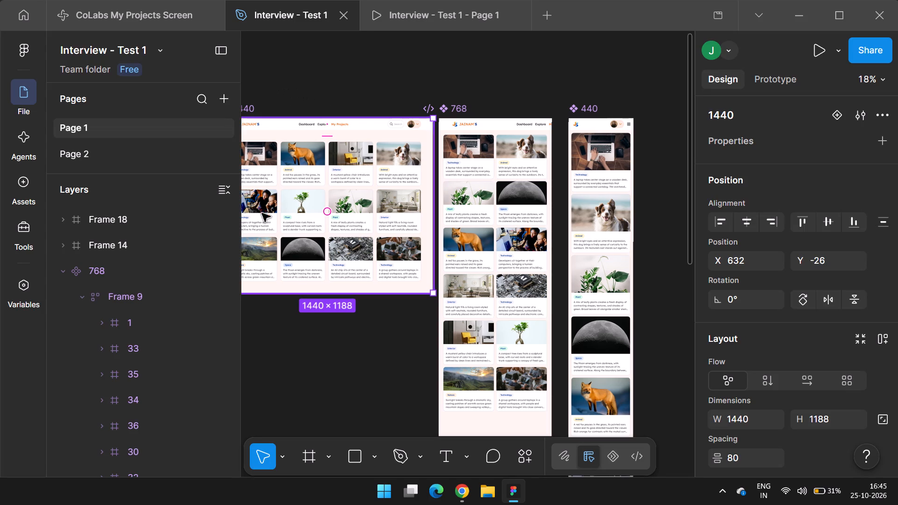